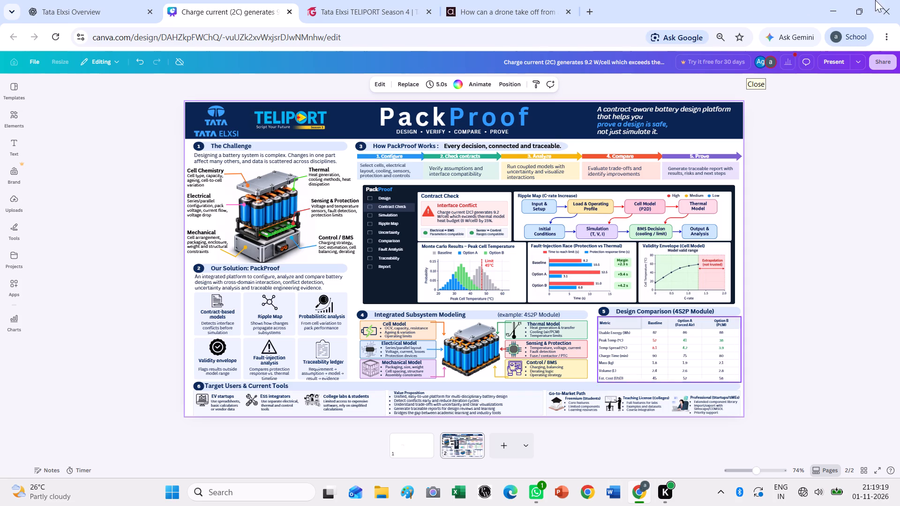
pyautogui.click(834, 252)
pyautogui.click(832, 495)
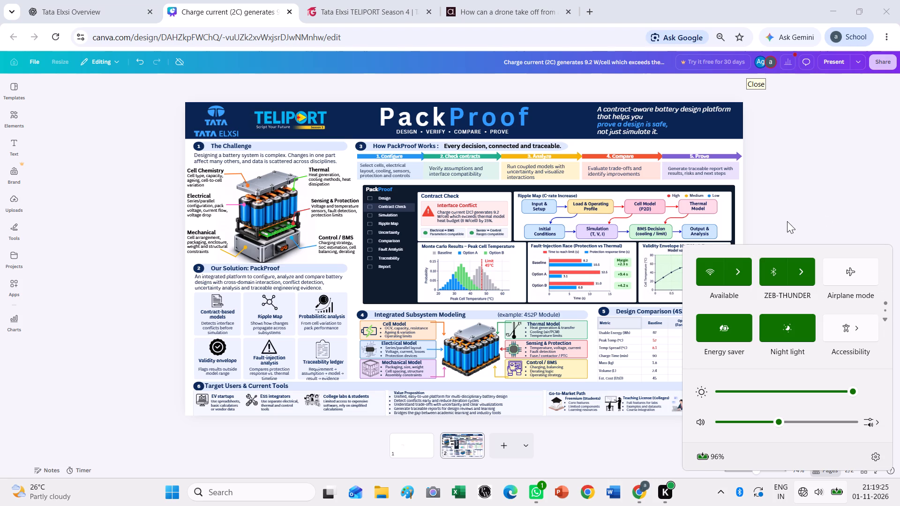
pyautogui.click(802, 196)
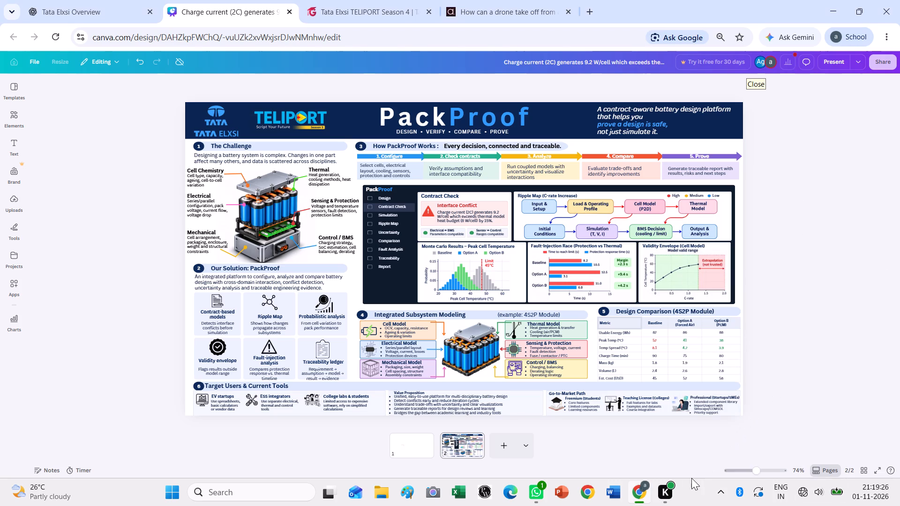
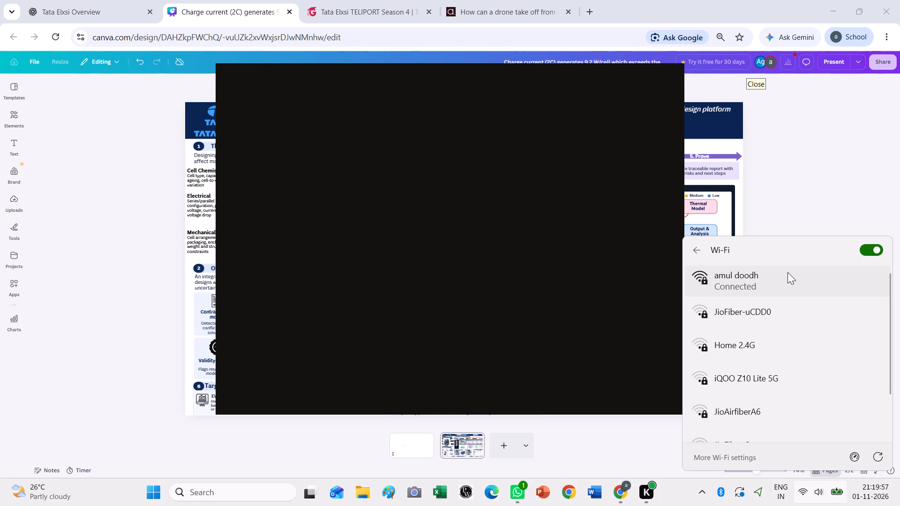
# Dismiss the Wi-Fi network list and return to the PackProof poster in Canva.
pyautogui.click(771, 175)
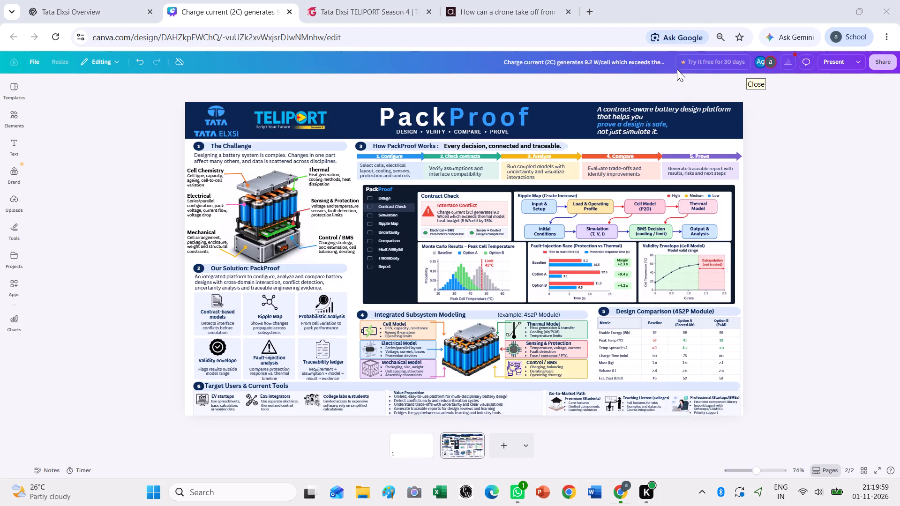
pyautogui.click(677, 69)
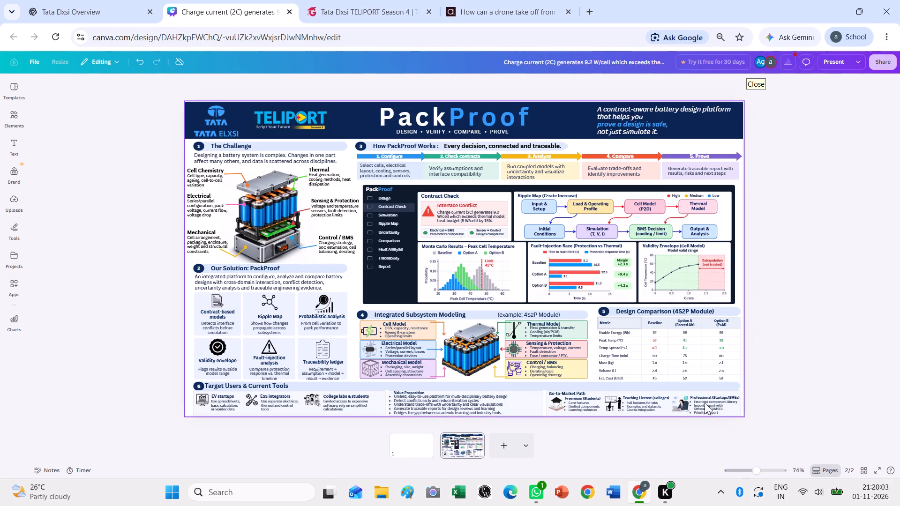
# Open page 1 of the design and inspect the orange elbow arrow on the otherwise blank page.
pyautogui.click(416, 446)
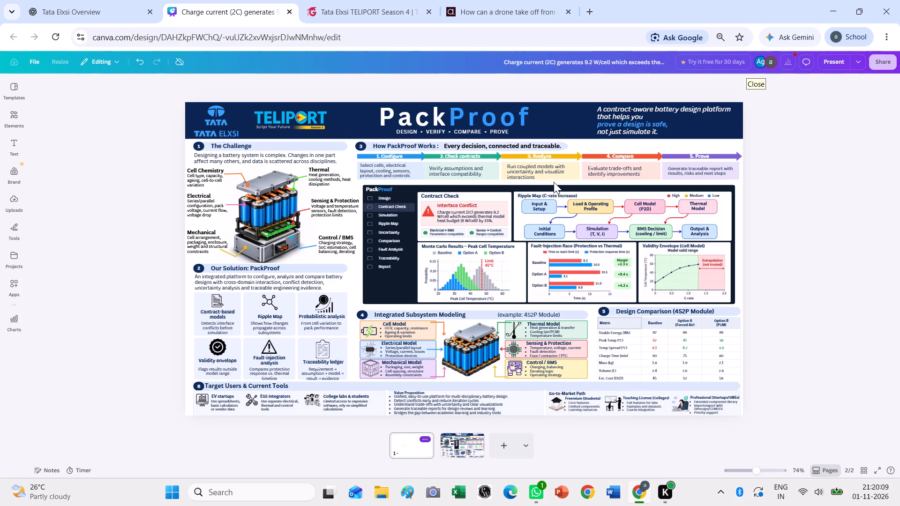
pyautogui.click(360, 259)
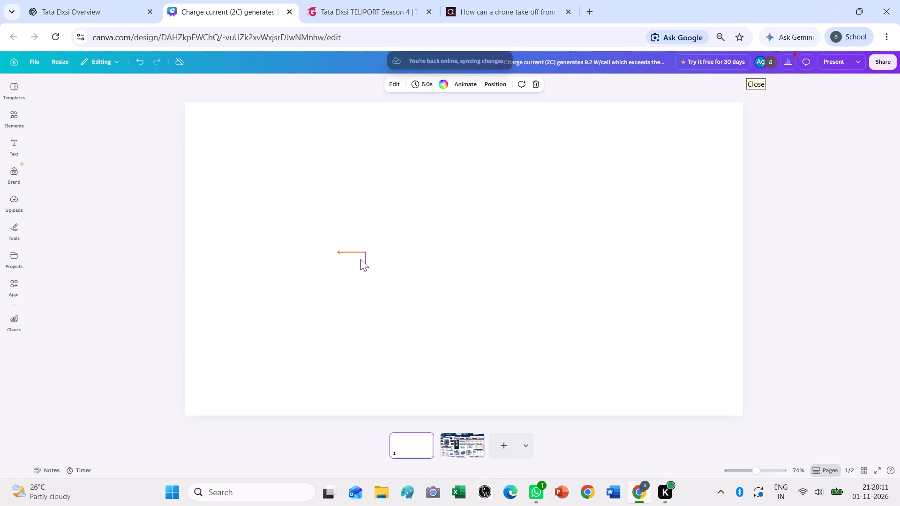
pyautogui.click(398, 330)
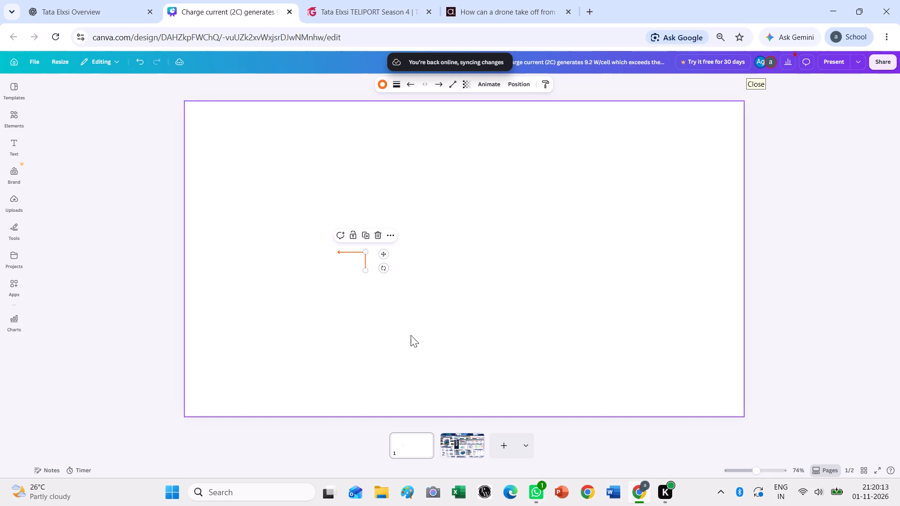
pyautogui.moveTo(412, 335); pyautogui.dragTo(334, 230)
pyautogui.moveTo(336, 231); pyautogui.dragTo(370, 271)
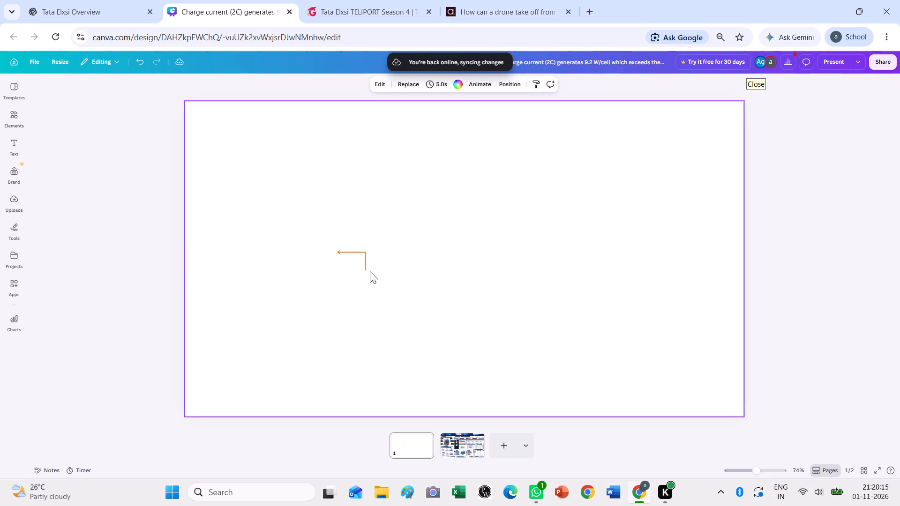
pyautogui.moveTo(370, 271); pyautogui.dragTo(378, 278)
pyautogui.click(363, 255)
pyautogui.click(500, 249)
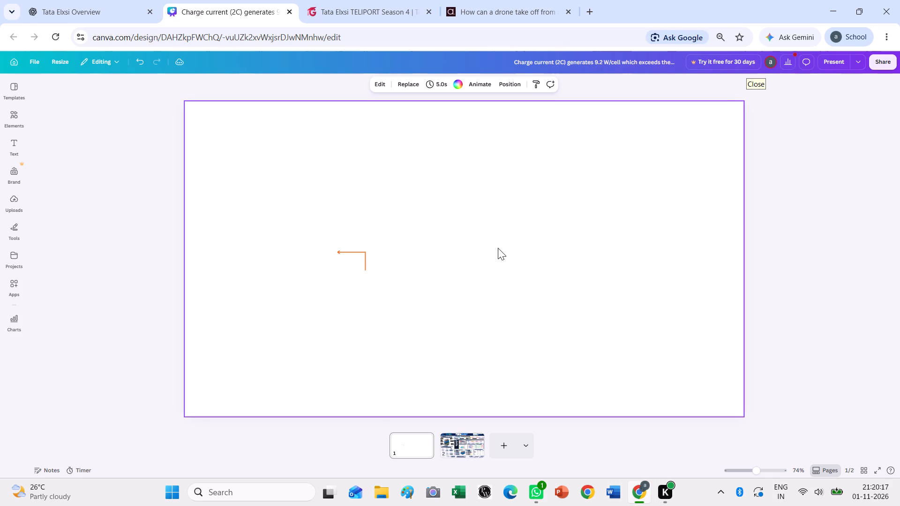
# Delete the leftover orange elbow arrow from the otherwise blank page 1.
pyautogui.click(498, 248)
pyautogui.moveTo(499, 248); pyautogui.dragTo(342, 250)
pyautogui.moveTo(365, 191); pyautogui.dragTo(356, 302)
pyautogui.moveTo(347, 240); pyautogui.dragTo(350, 258)
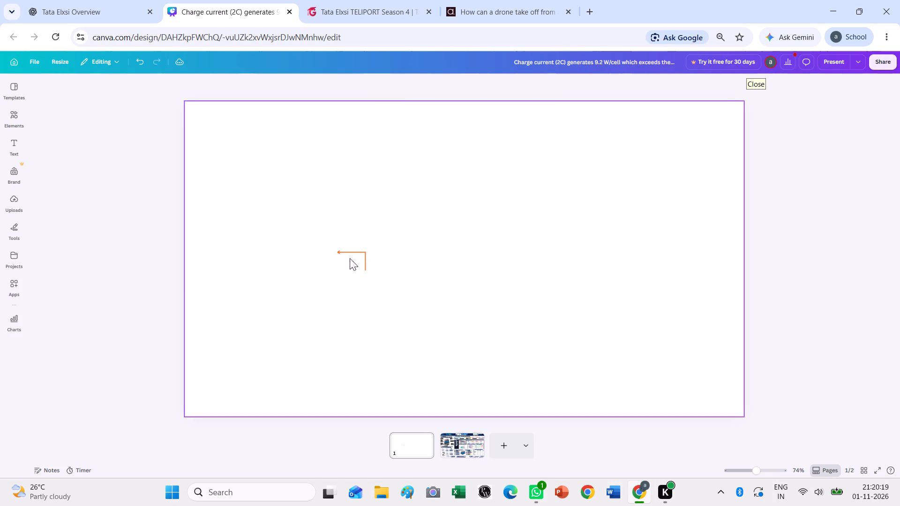
pyautogui.moveTo(350, 258); pyautogui.dragTo(382, 291)
pyautogui.press('Delete')
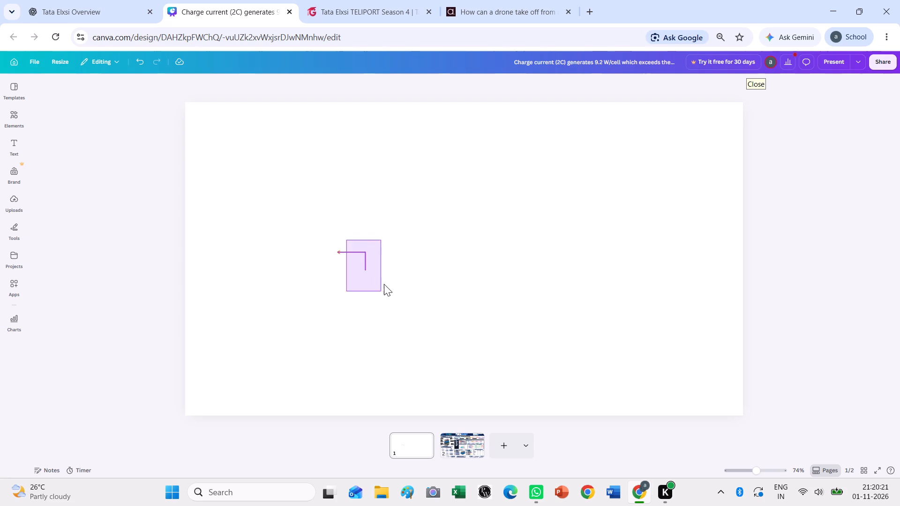
# On page 2, set the EV startups description's font size to 9.5 and widen its text box slightly.
pyautogui.click(463, 453)
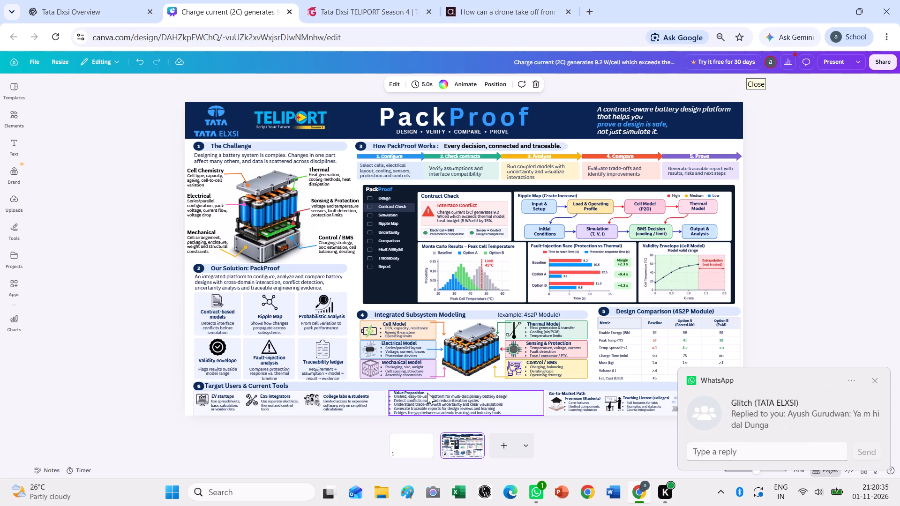
pyautogui.click(219, 408)
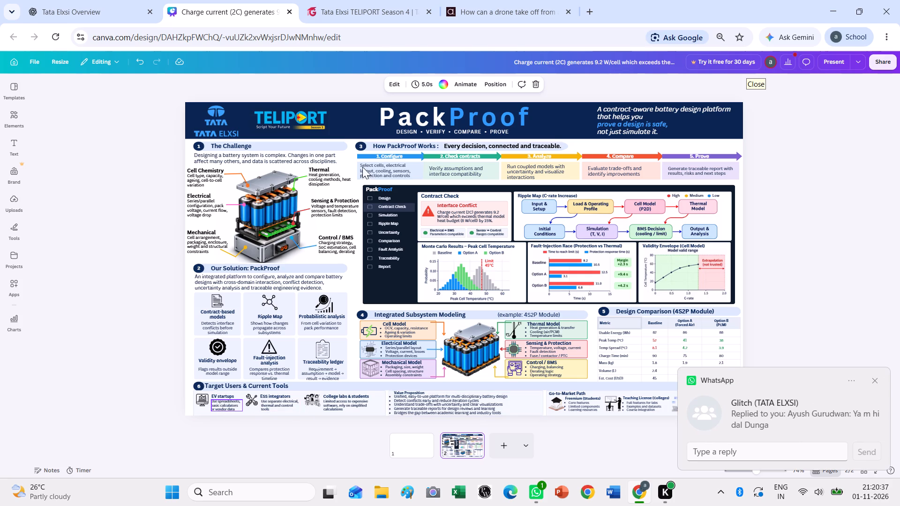
pyautogui.click(379, 82)
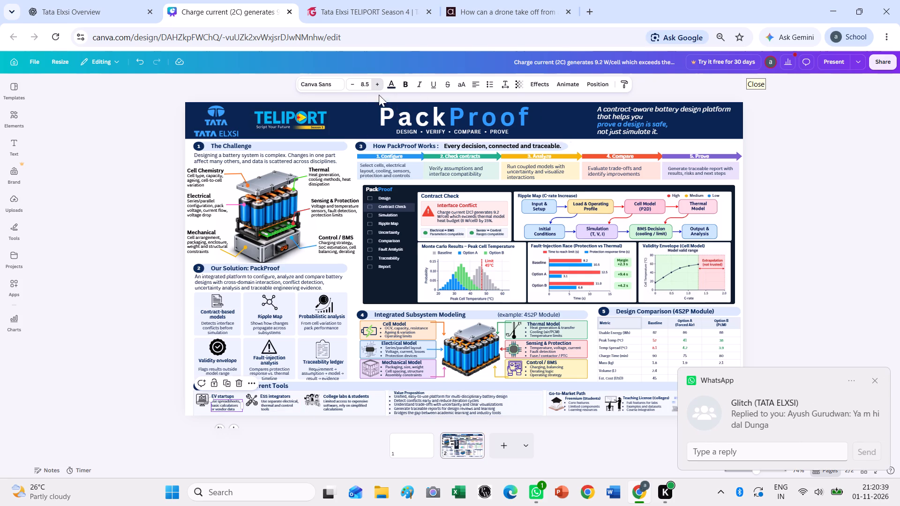
pyautogui.moveTo(244, 407); pyautogui.dragTo(248, 408)
# Set the EV startups heading's font size to 11.3 and widen its box so it fits on one line.
pyautogui.click(232, 396)
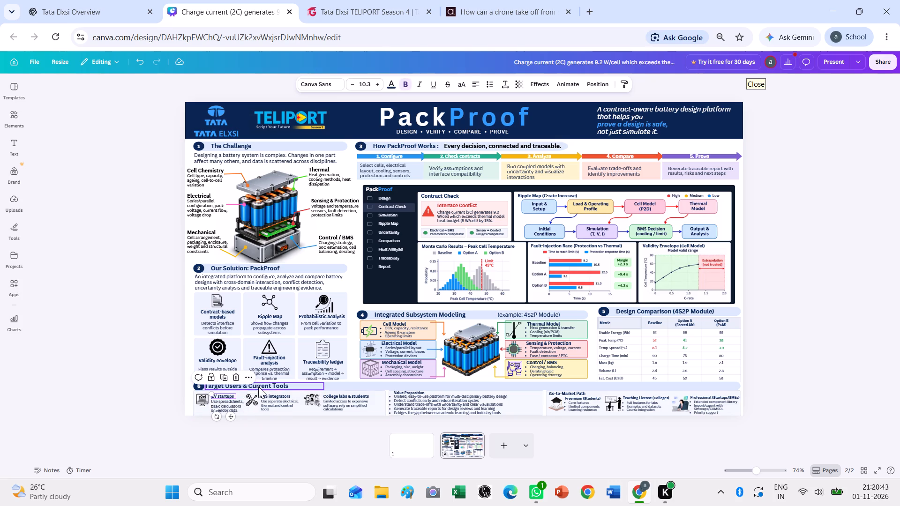
pyautogui.click(374, 79)
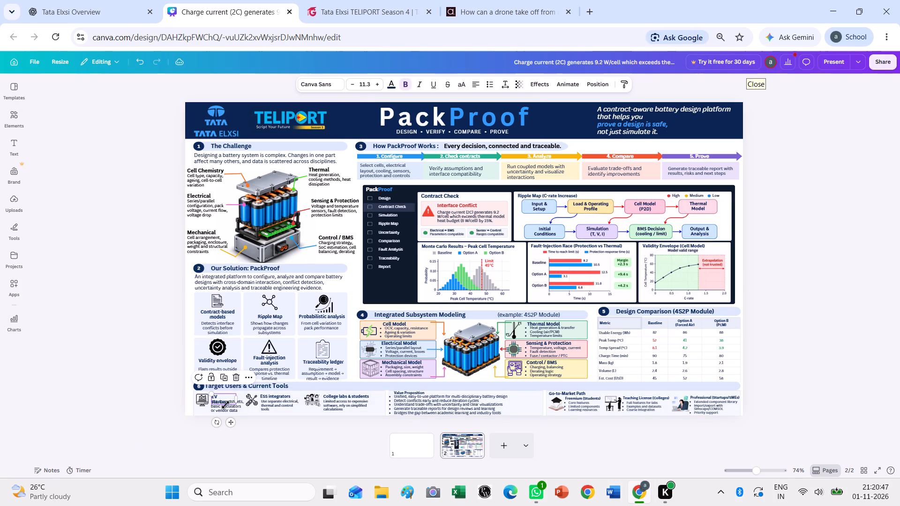
pyautogui.moveTo(239, 397); pyautogui.dragTo(245, 397)
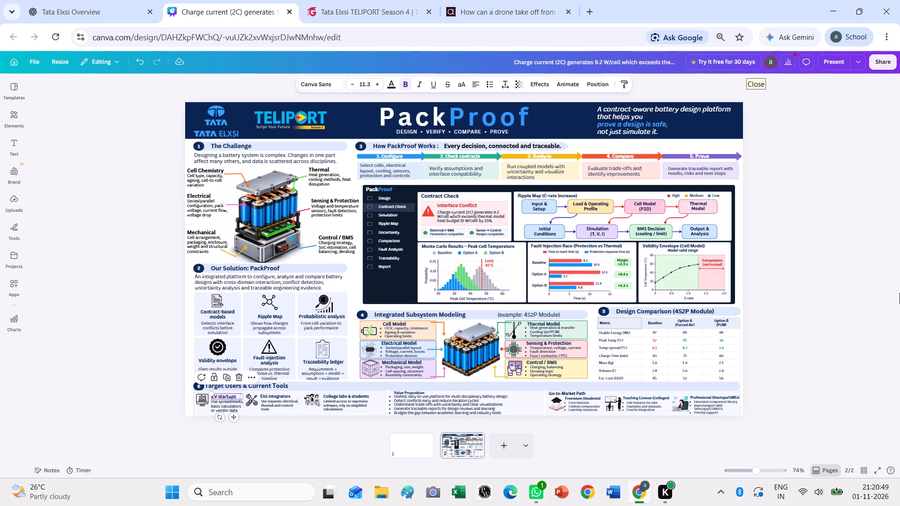
pyautogui.click(874, 302)
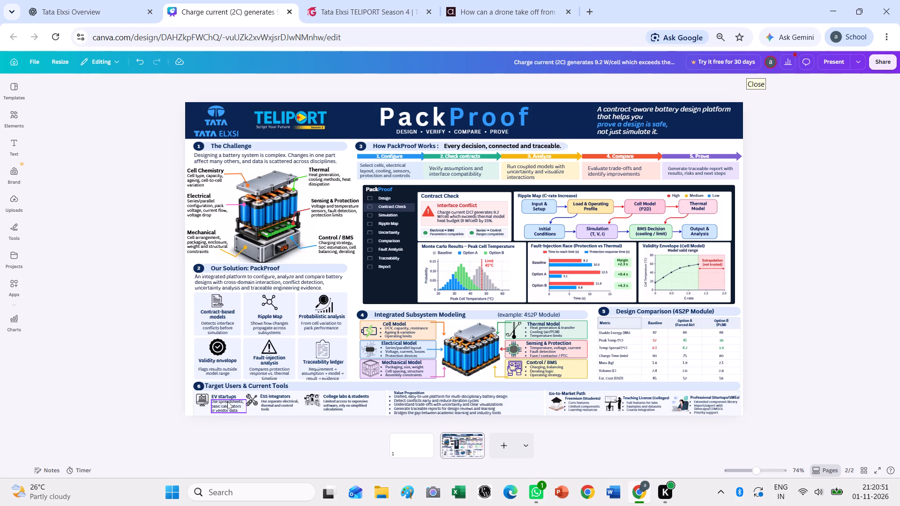
# Move the EV startups icon slightly down so it sits level with its text block.
pyautogui.moveTo(205, 397); pyautogui.dragTo(205, 404)
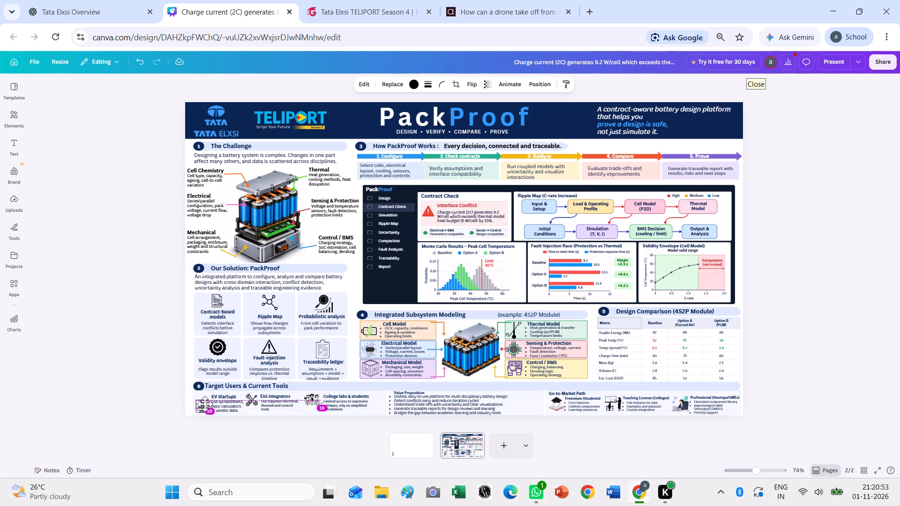
pyautogui.moveTo(205, 404); pyautogui.dragTo(205, 402)
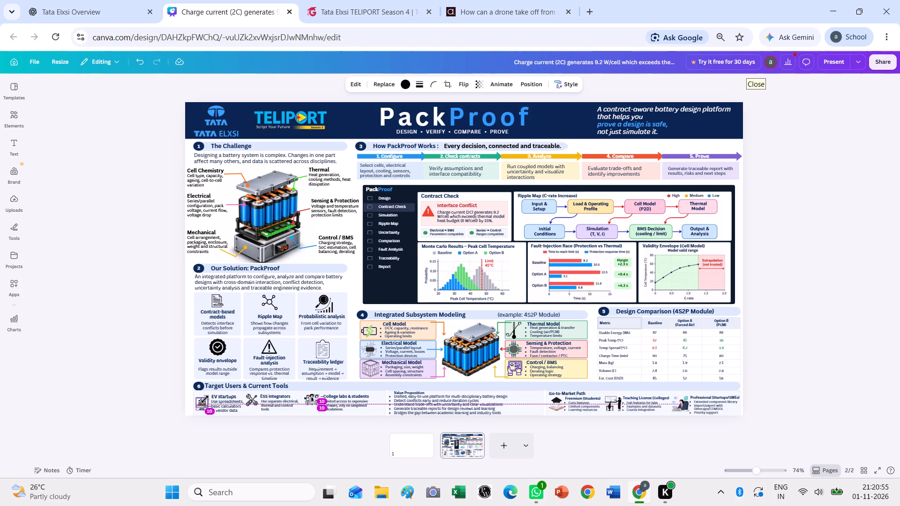
# Set the ESS integrators description's font size to 9.5 and widen its text box to about 149 so it wraps onto three lines.
pyautogui.click(270, 403)
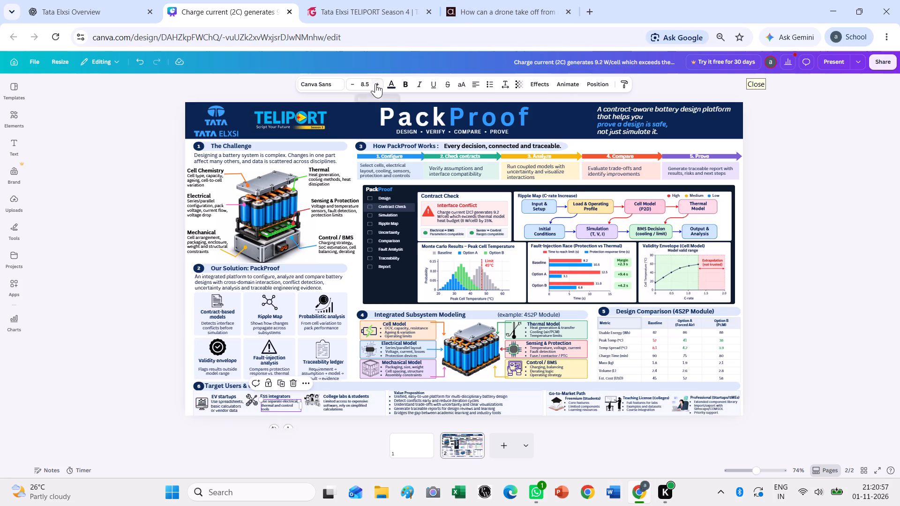
pyautogui.click(376, 84)
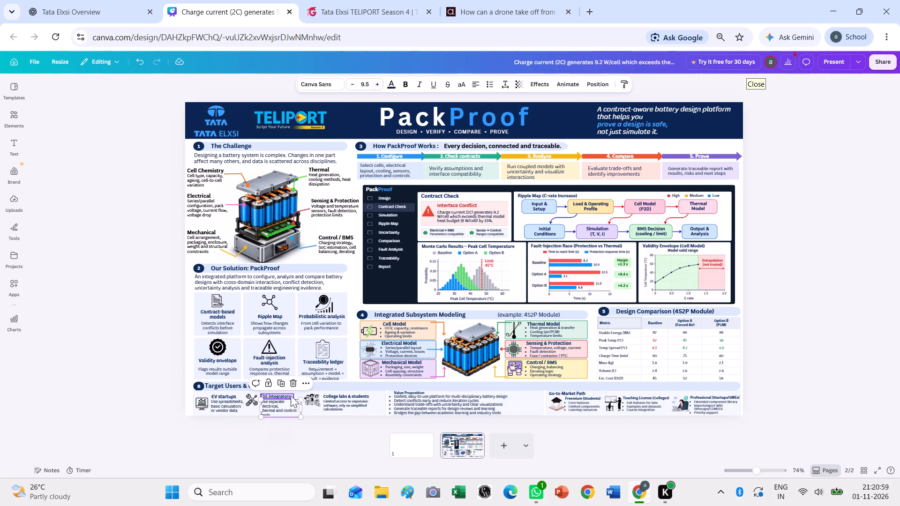
pyautogui.click(303, 408)
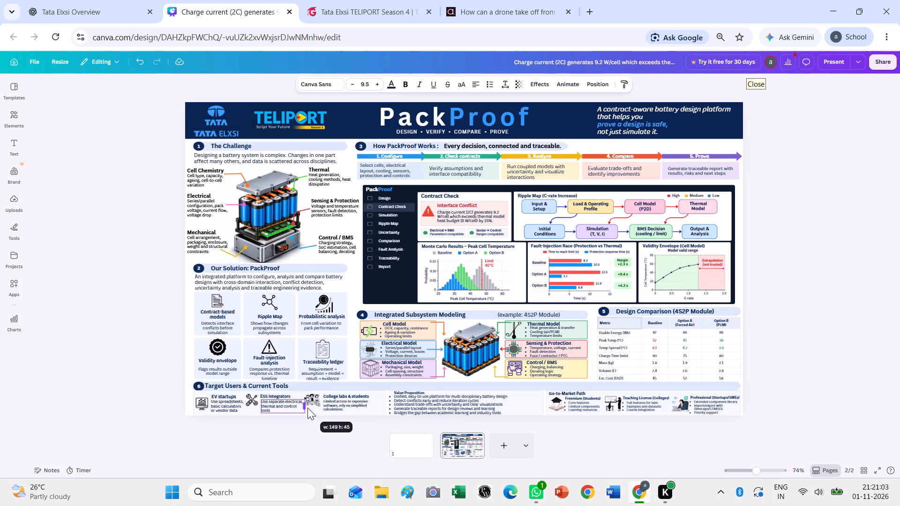
# Shift the College labs & students description, heading and icon slightly to the right to make room for the ESS integrators block.
pyautogui.keyDown('ctrl'); pyautogui.scroll(7, 316, 388); pyautogui.keyUp('ctrl')
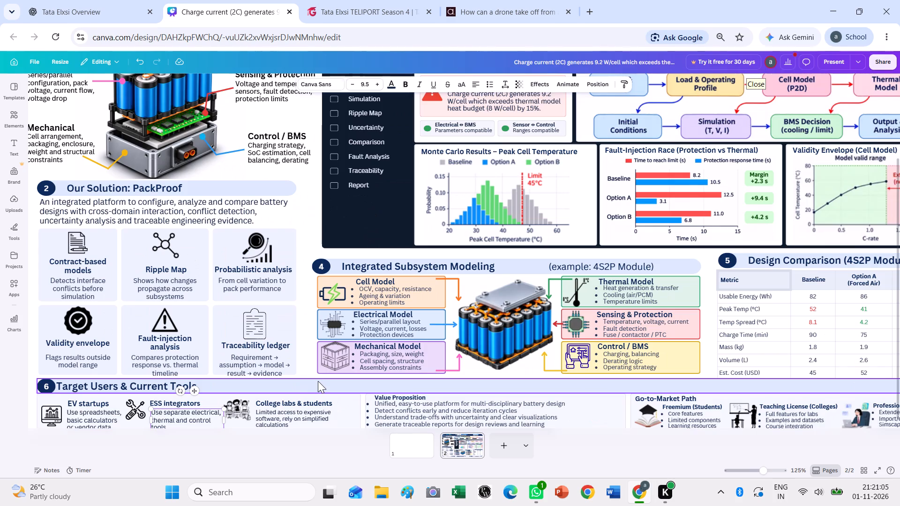
pyautogui.moveTo(335, 426); pyautogui.dragTo(187, 441)
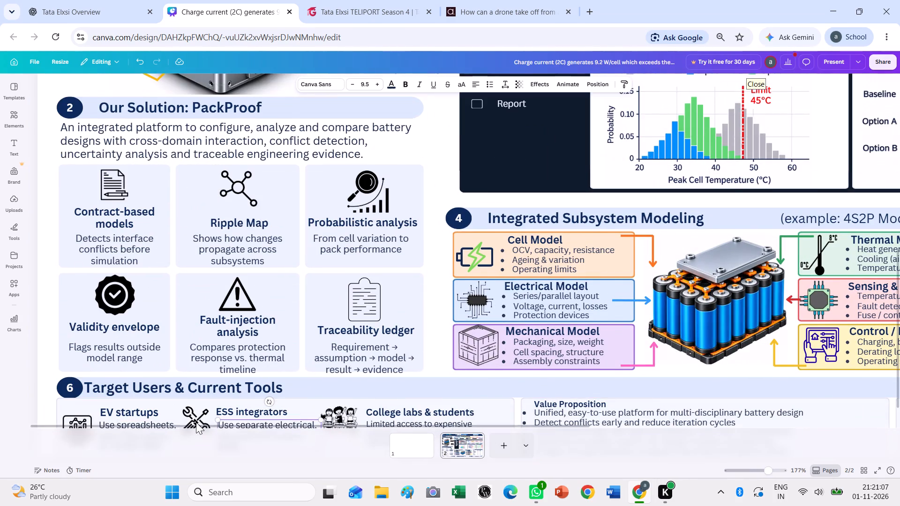
pyautogui.scroll(-2, 278, 283)
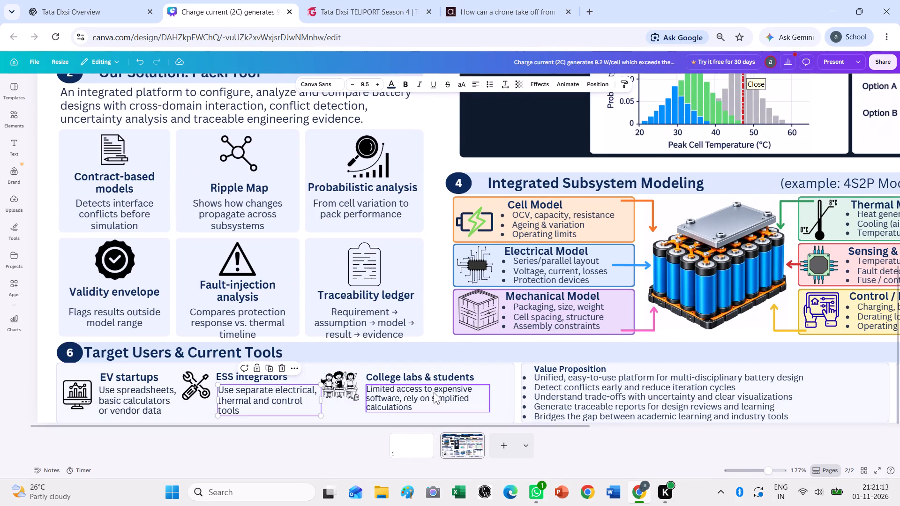
pyautogui.moveTo(434, 392); pyautogui.dragTo(444, 394)
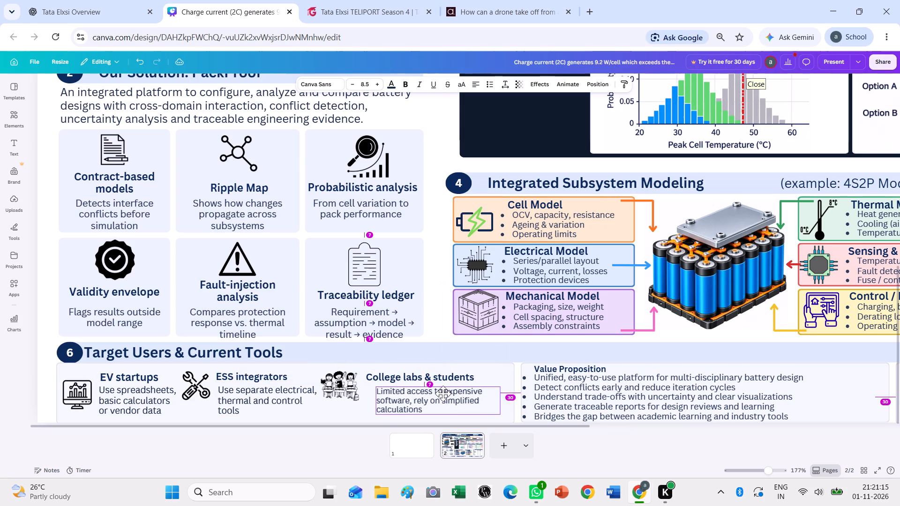
pyautogui.moveTo(436, 378); pyautogui.dragTo(451, 379)
pyautogui.moveTo(354, 386); pyautogui.dragTo(363, 392)
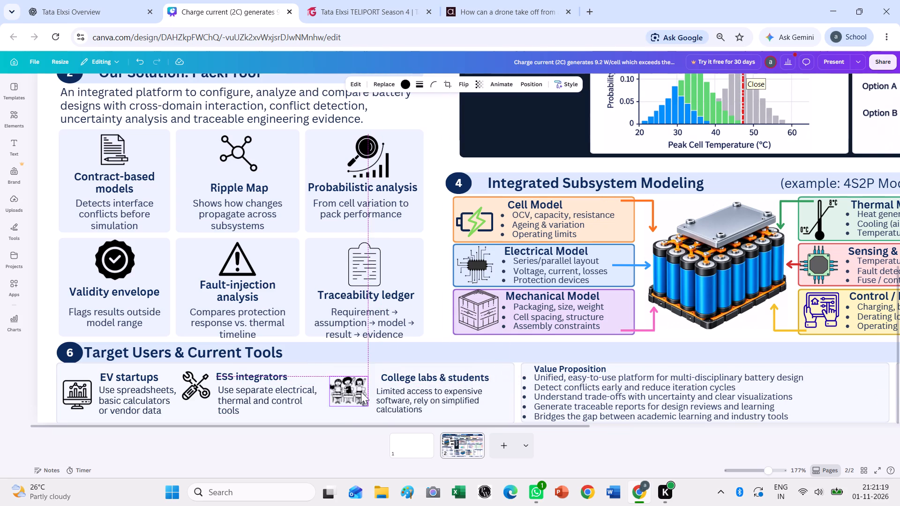
# Shift the ESS integrators description, heading and tools icon slightly right, left-aligning the heading with the description.
pyautogui.moveTo(289, 394); pyautogui.dragTo(297, 395)
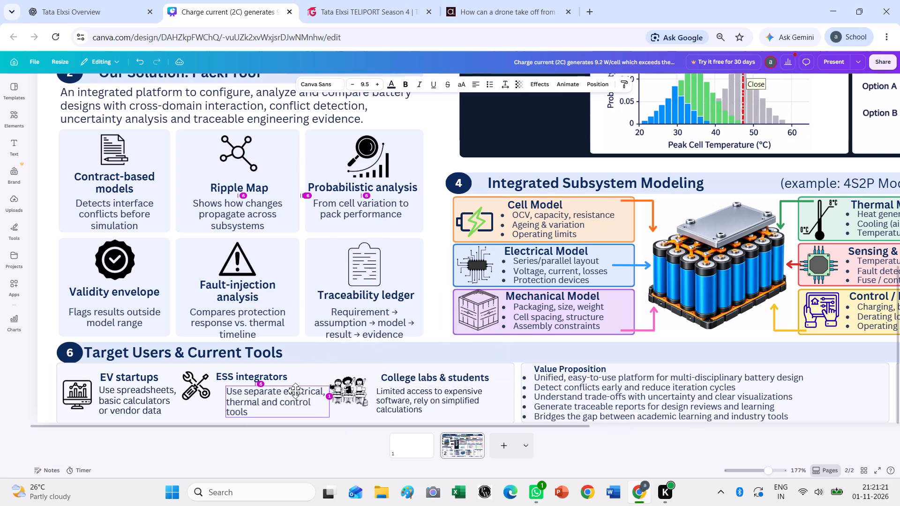
pyautogui.moveTo(278, 375); pyautogui.dragTo(286, 376)
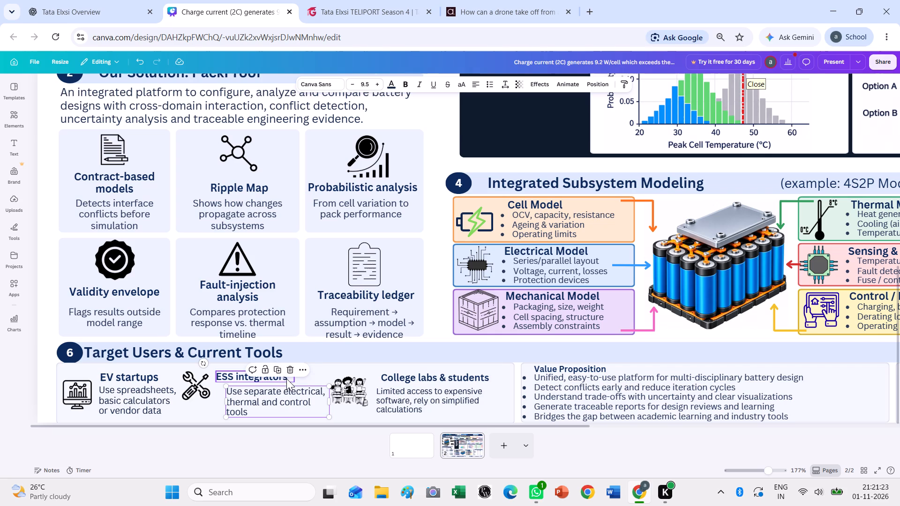
pyautogui.moveTo(286, 379); pyautogui.dragTo(296, 381)
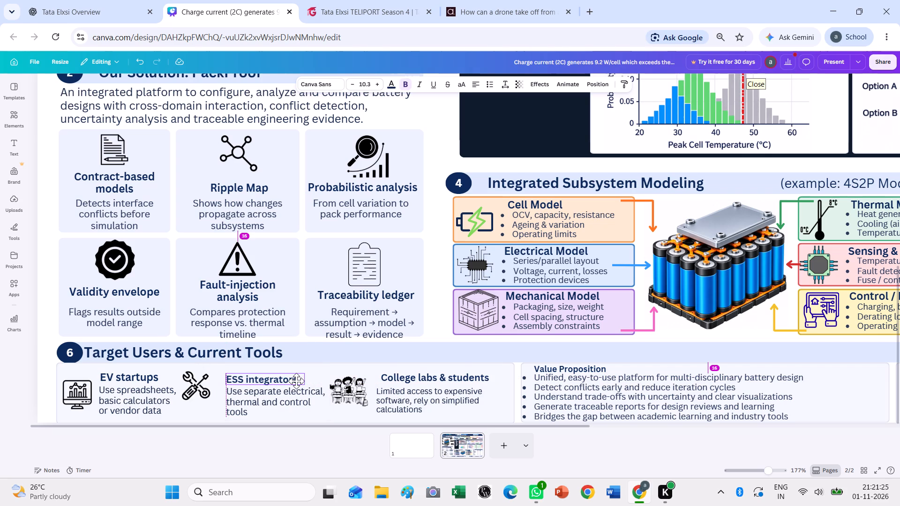
pyautogui.moveTo(296, 381); pyautogui.dragTo(298, 379)
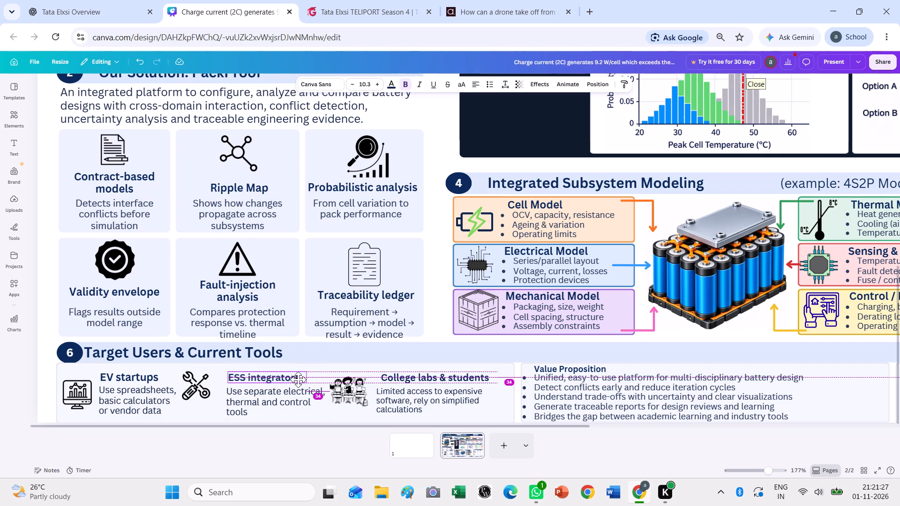
pyautogui.moveTo(298, 379); pyautogui.dragTo(298, 379)
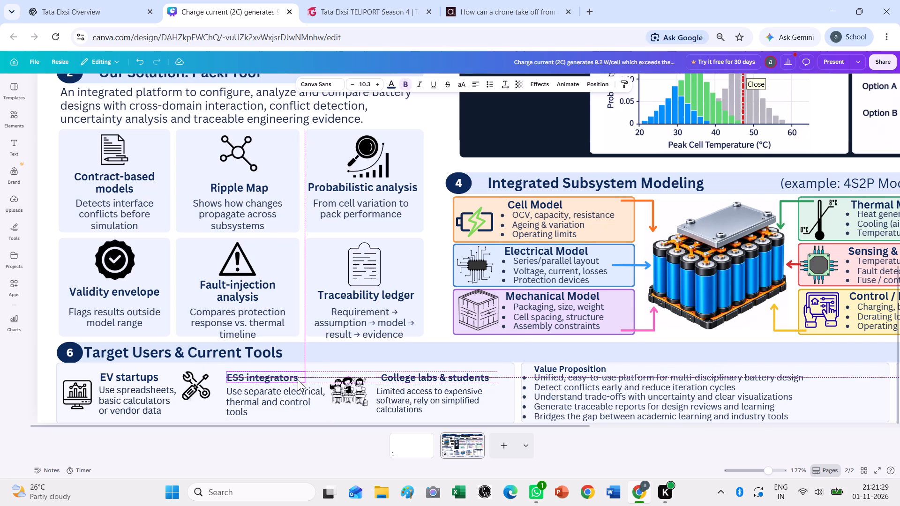
pyautogui.moveTo(198, 379); pyautogui.dragTo(206, 387)
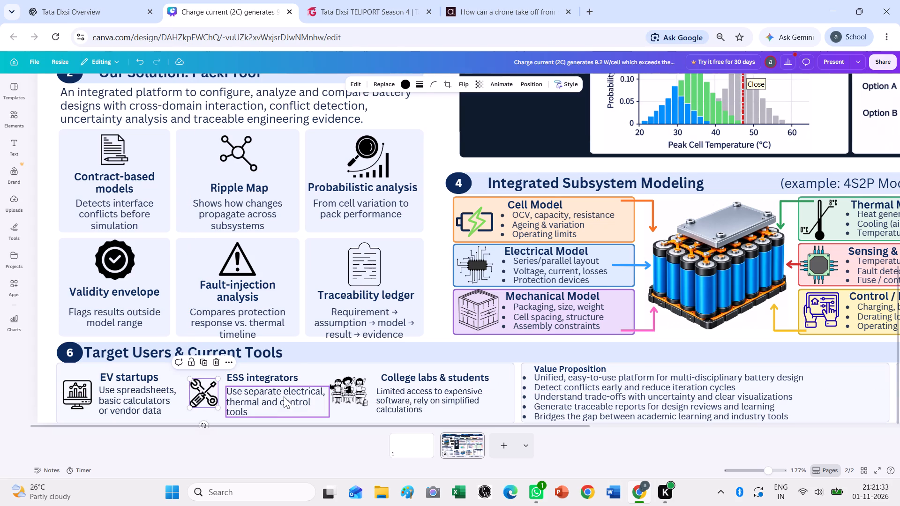
# Set the ESS integrators heading's font size to 11.3 and widen its box so it fits on one line.
pyautogui.click(278, 379)
pyautogui.click(376, 87)
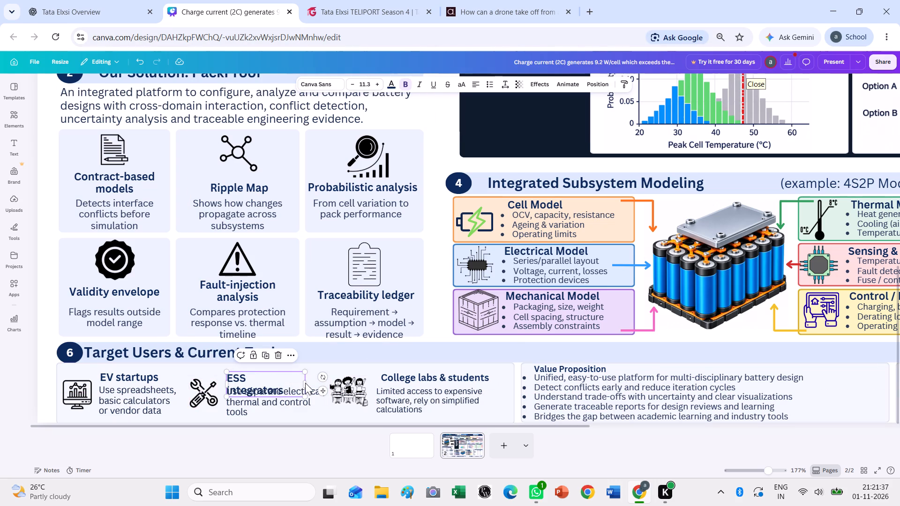
pyautogui.moveTo(307, 384); pyautogui.dragTo(314, 386)
# Set the College labs & students heading to size 11.3, align it with its description and widen it to fit one line.
pyautogui.click(408, 373)
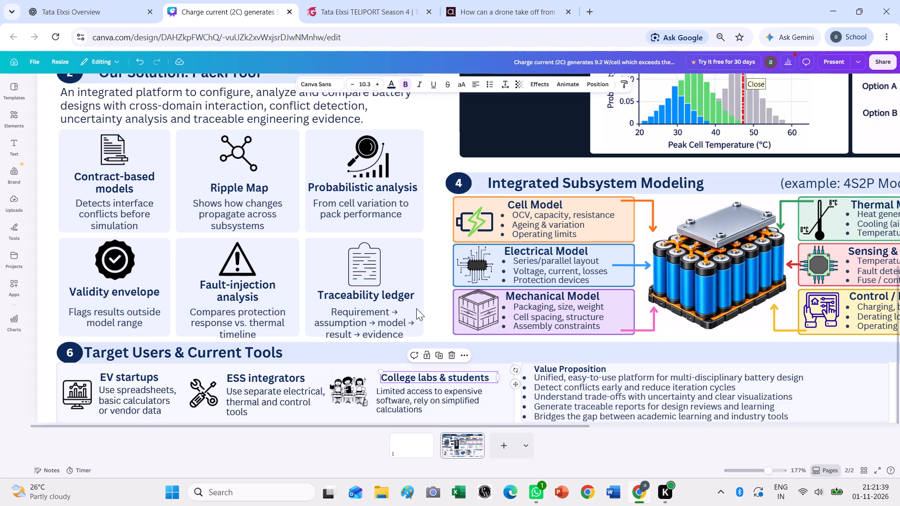
pyautogui.click(376, 83)
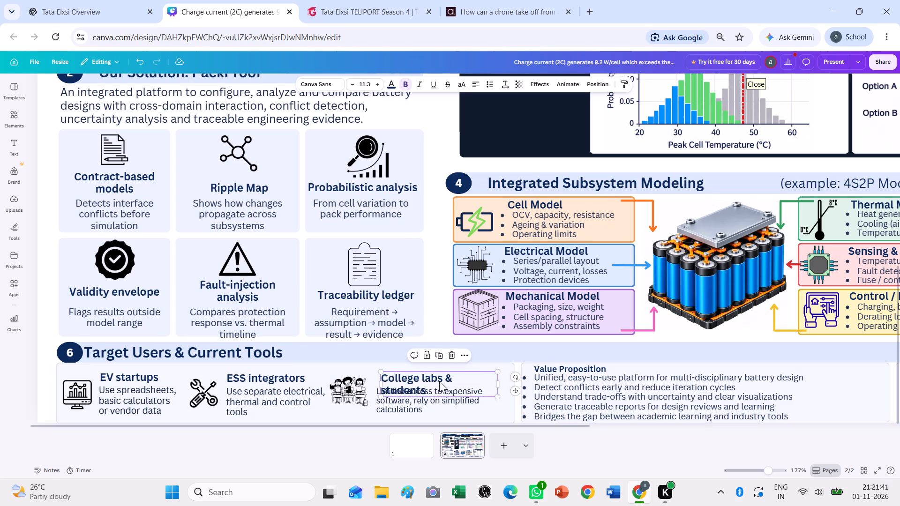
pyautogui.moveTo(430, 384); pyautogui.dragTo(422, 382)
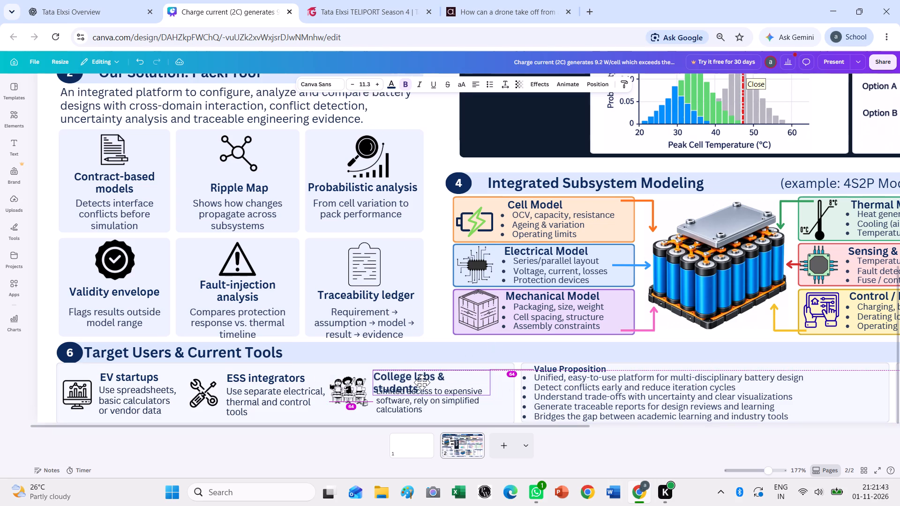
pyautogui.moveTo(422, 382); pyautogui.dragTo(425, 382)
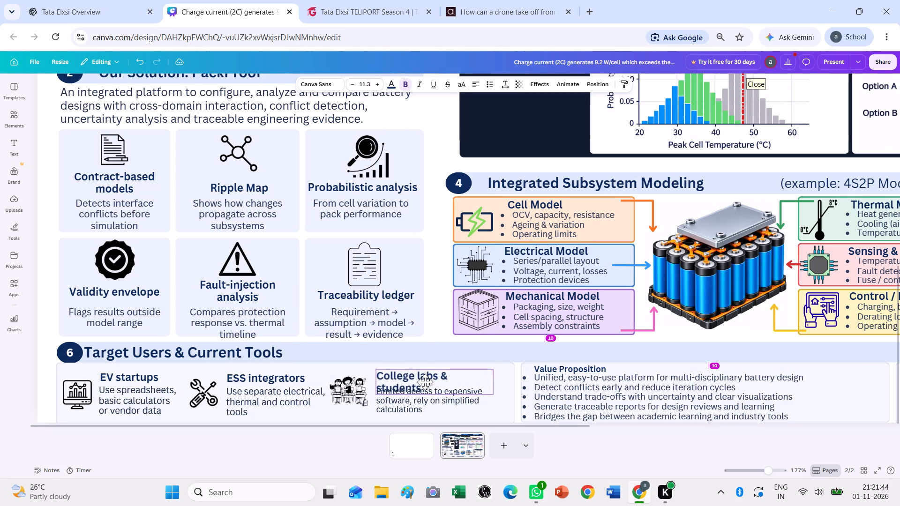
pyautogui.moveTo(425, 382); pyautogui.dragTo(425, 384)
pyautogui.moveTo(496, 386); pyautogui.dragTo(497, 386)
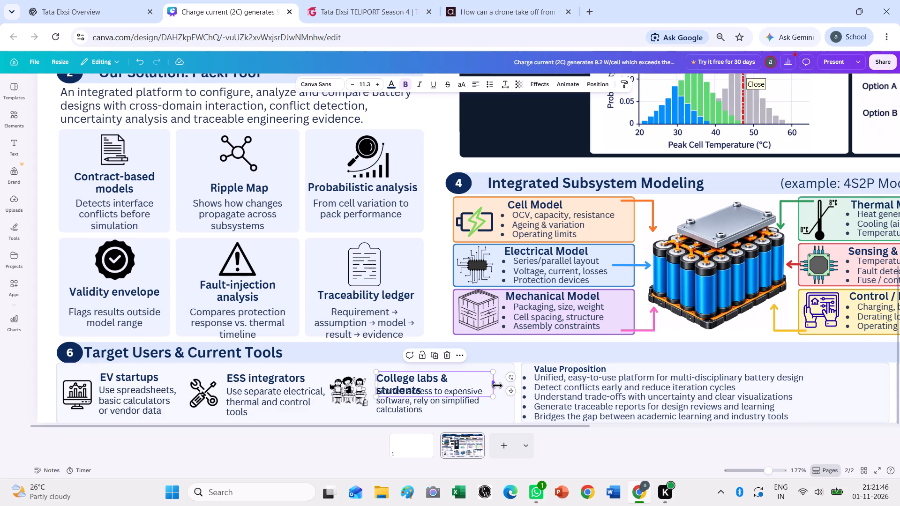
pyautogui.moveTo(497, 386); pyautogui.dragTo(501, 386)
pyautogui.click(474, 376)
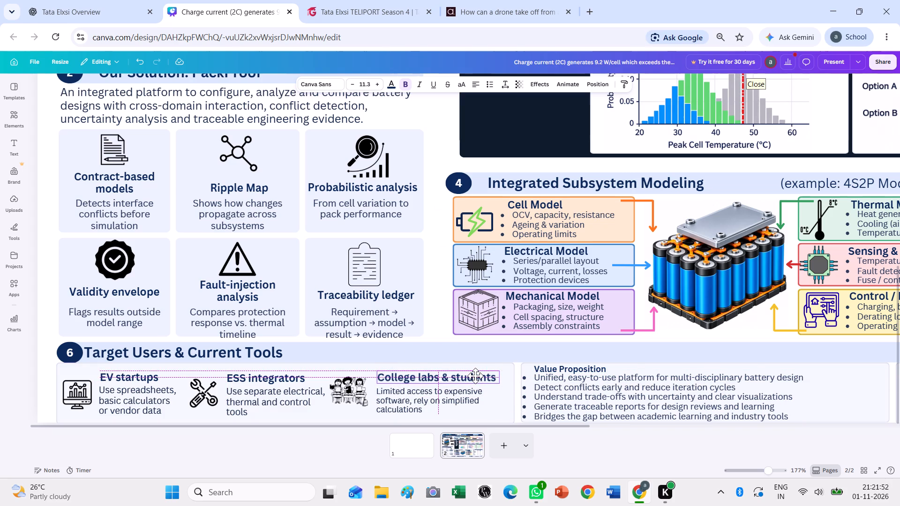
# Set the College labs & students description's font size to 9.5.
pyautogui.click(457, 402)
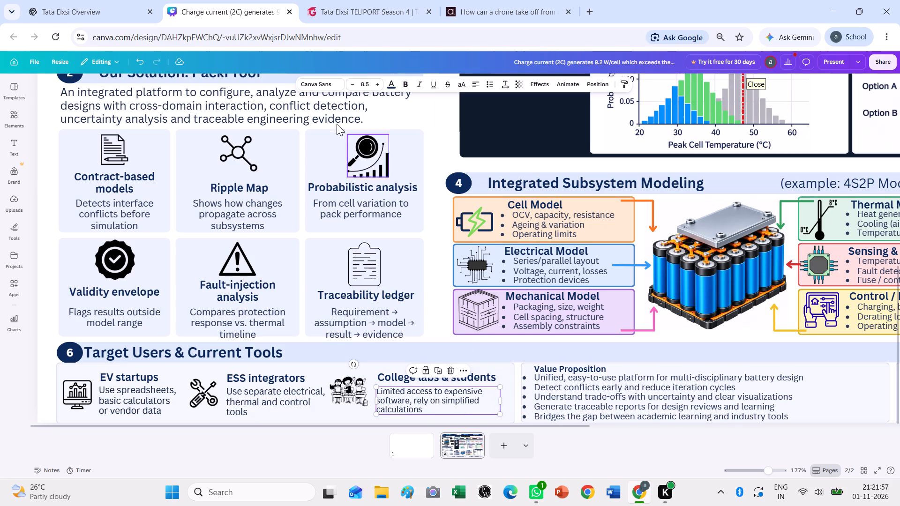
pyautogui.click(374, 84)
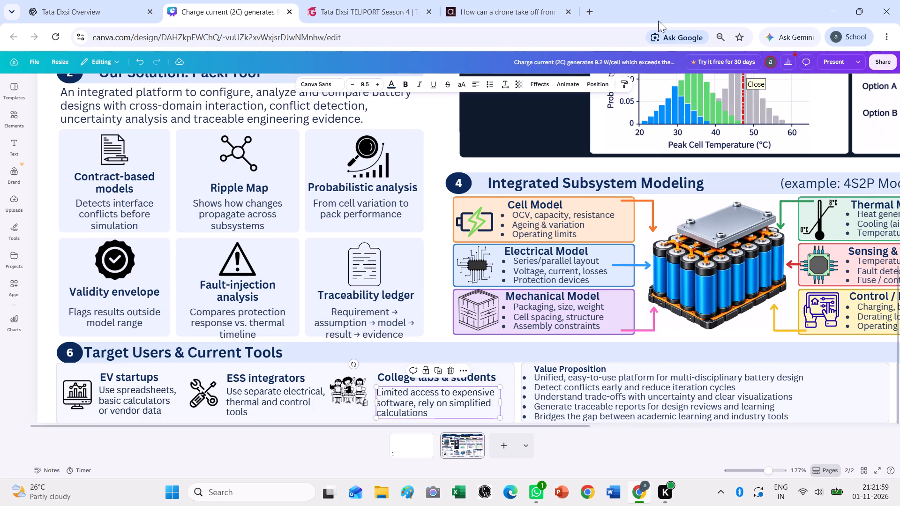
pyautogui.click(663, 13)
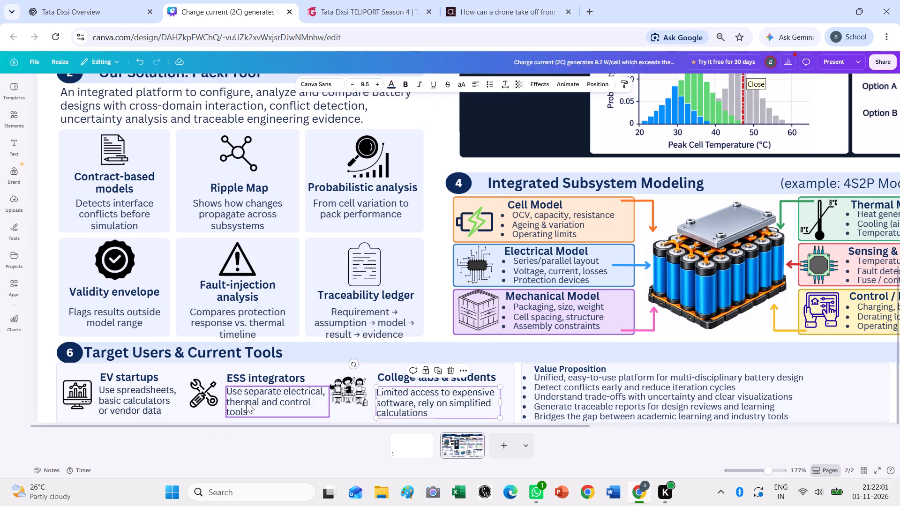
# Enlarge the College labs & students illustration slightly and nudge the accompanying description slightly up and right.
pyautogui.click(351, 394)
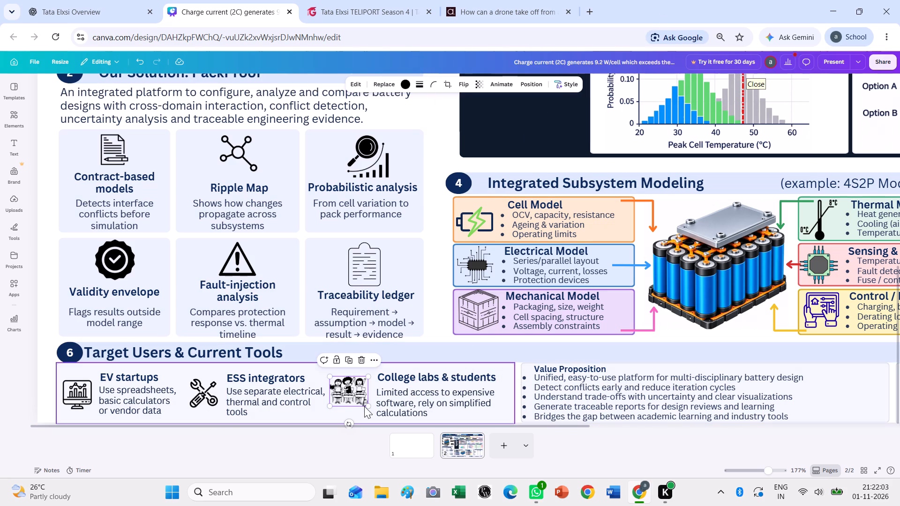
pyautogui.click(366, 406)
pyautogui.click(360, 387)
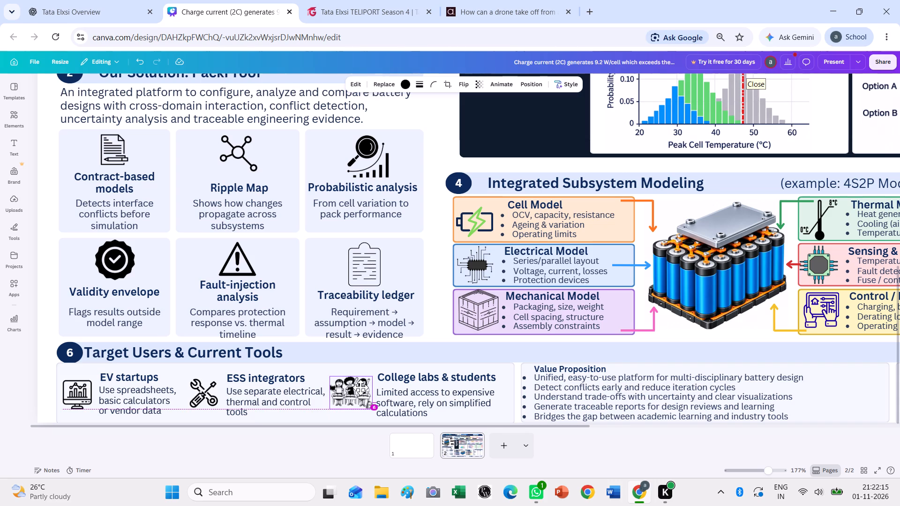
pyautogui.click(408, 396)
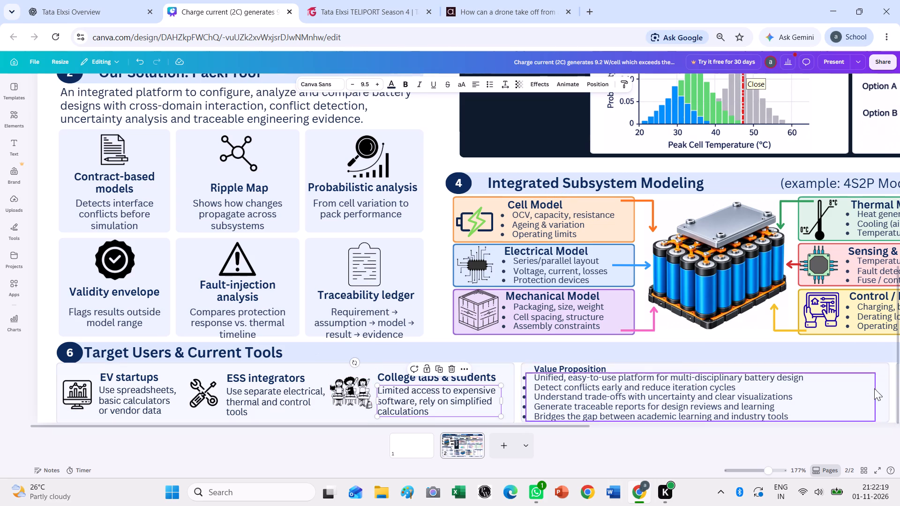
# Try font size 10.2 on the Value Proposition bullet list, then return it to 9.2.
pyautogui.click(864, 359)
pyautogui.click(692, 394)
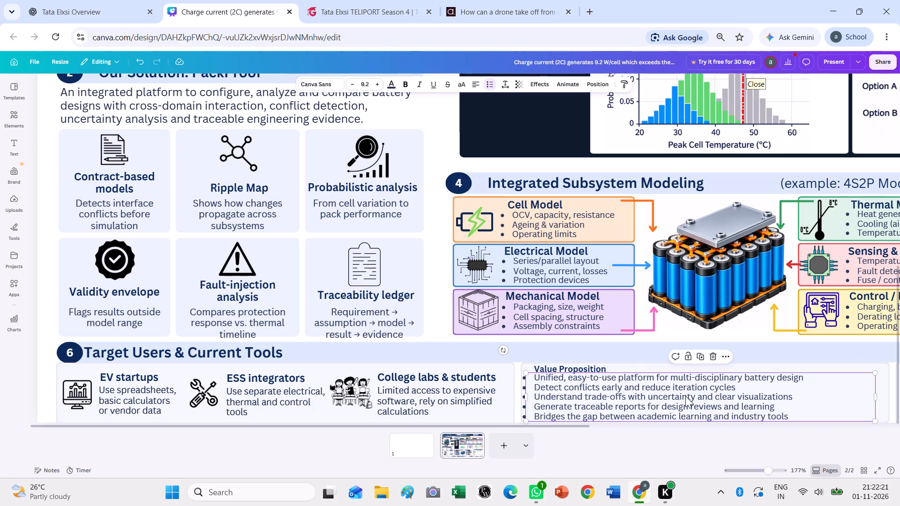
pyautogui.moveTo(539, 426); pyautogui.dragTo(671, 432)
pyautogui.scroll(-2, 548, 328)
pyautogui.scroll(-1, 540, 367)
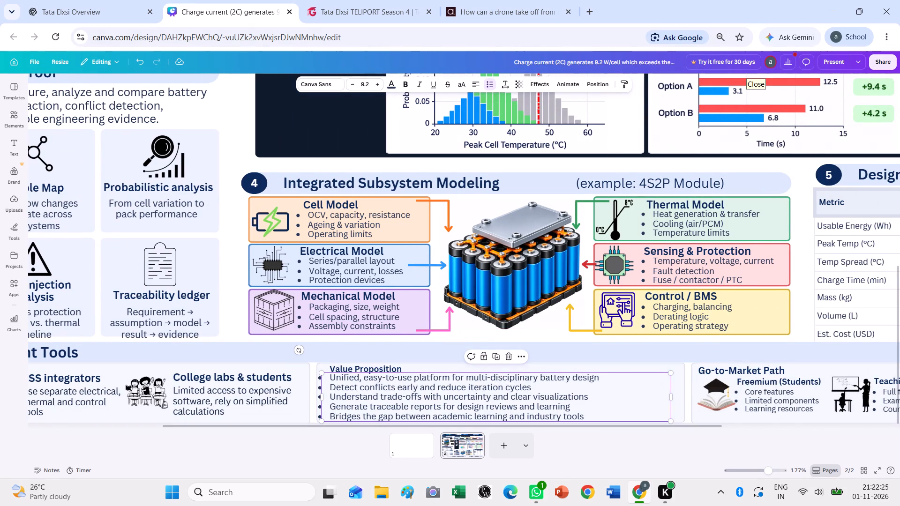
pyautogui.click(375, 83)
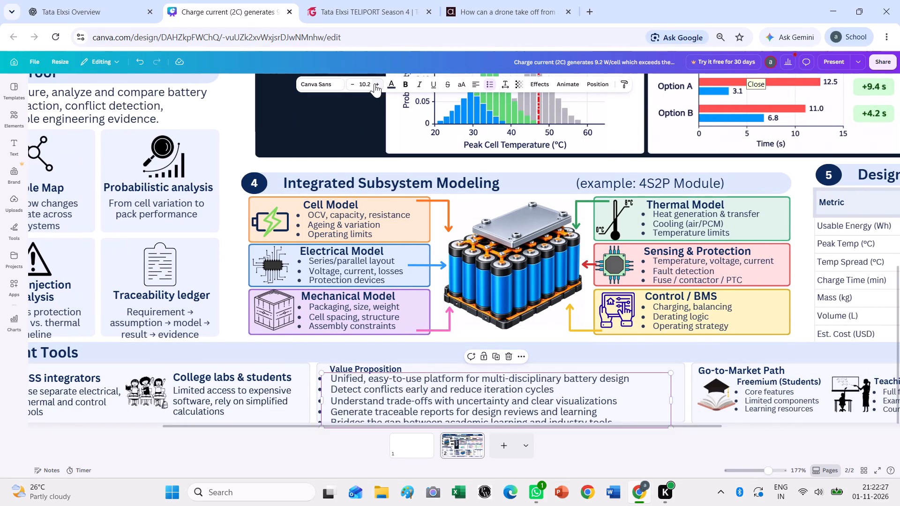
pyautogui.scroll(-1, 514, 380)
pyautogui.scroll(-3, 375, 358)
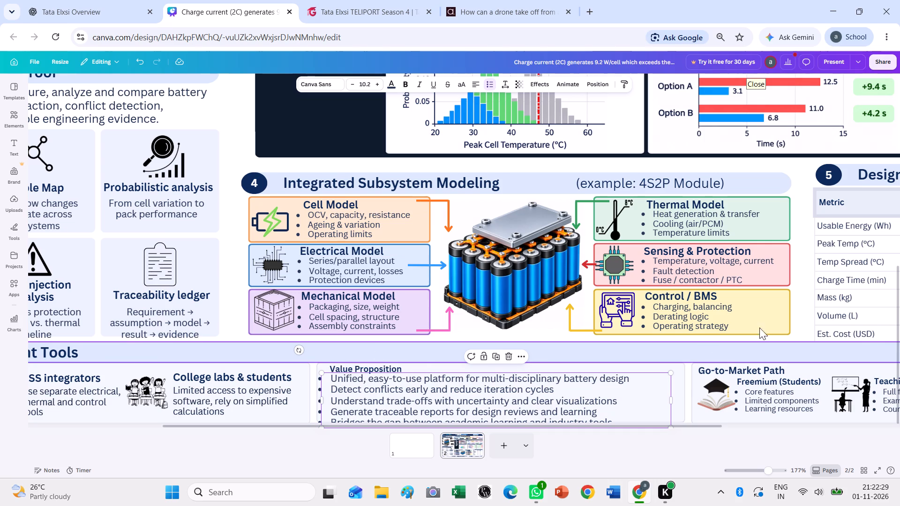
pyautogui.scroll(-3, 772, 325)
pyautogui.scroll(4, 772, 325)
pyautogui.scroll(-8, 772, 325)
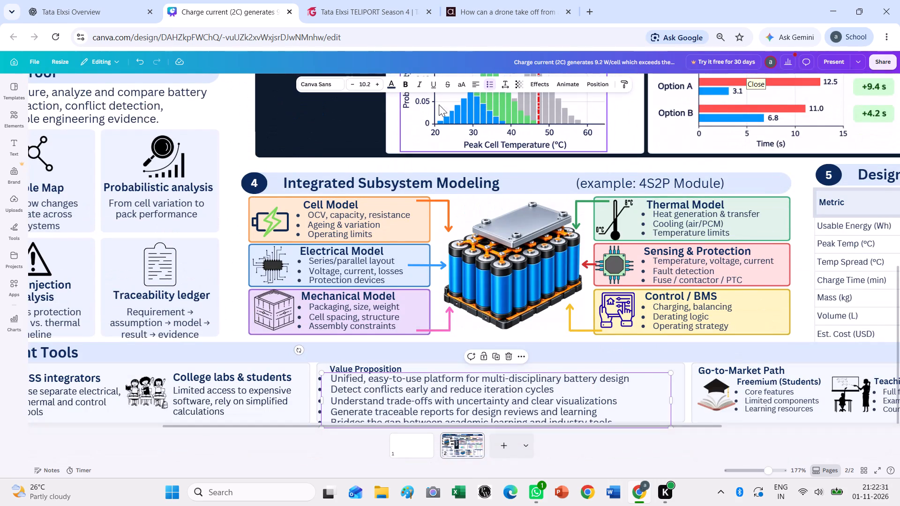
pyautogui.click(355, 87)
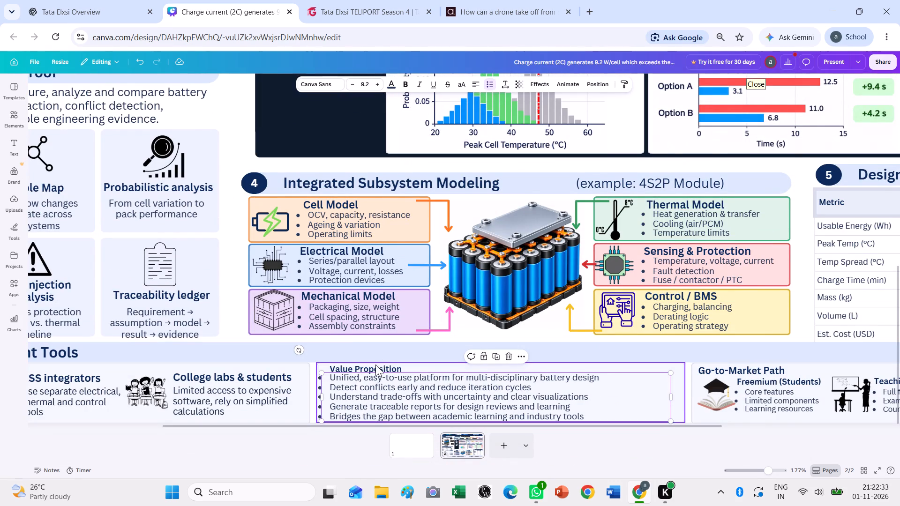
# Set the Value Proposition heading's font size to 10 and widen its box to about 187 so it fits on one line.
pyautogui.click(375, 366)
pyautogui.click(377, 83)
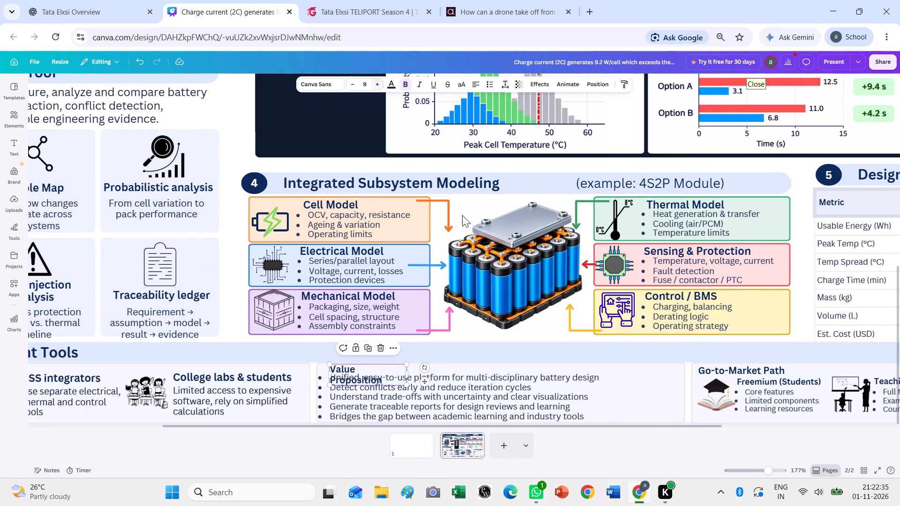
pyautogui.moveTo(409, 373); pyautogui.dragTo(462, 375)
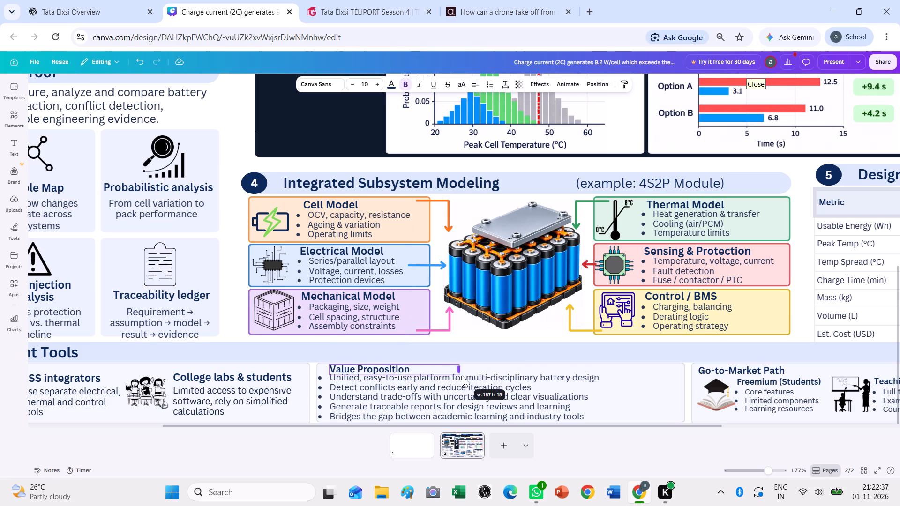
pyautogui.moveTo(462, 375); pyautogui.dragTo(464, 375)
# Shift the Value Proposition bullet list right within its panel and narrow its text box to about 420 wide.
pyautogui.click(759, 396)
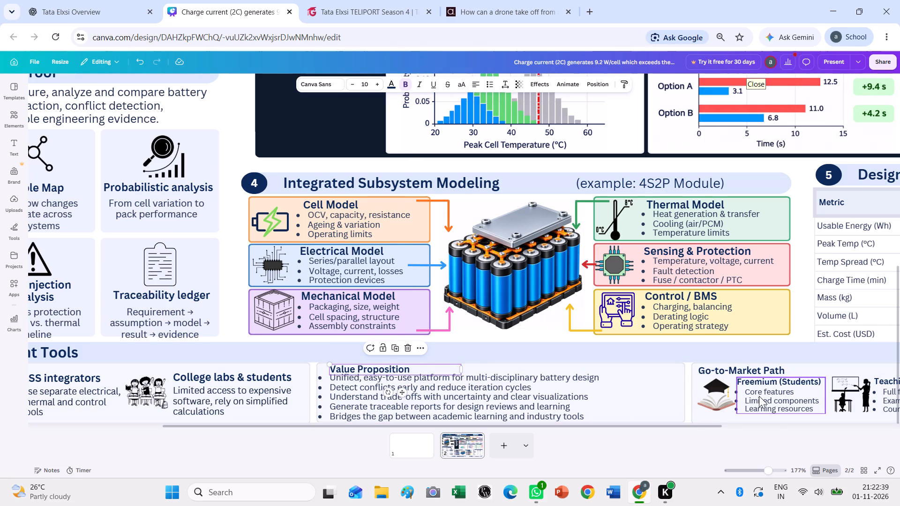
pyautogui.moveTo(675, 426); pyautogui.dragTo(871, 429)
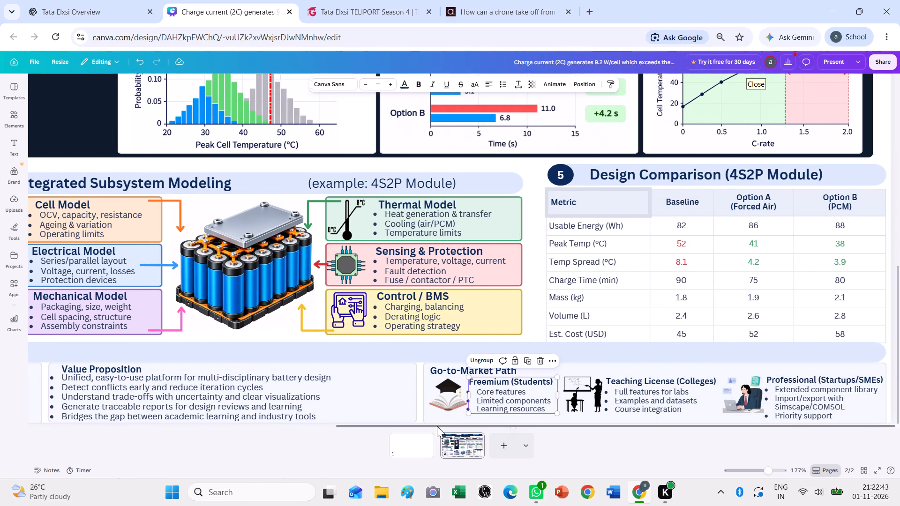
pyautogui.moveTo(437, 426); pyautogui.dragTo(221, 434)
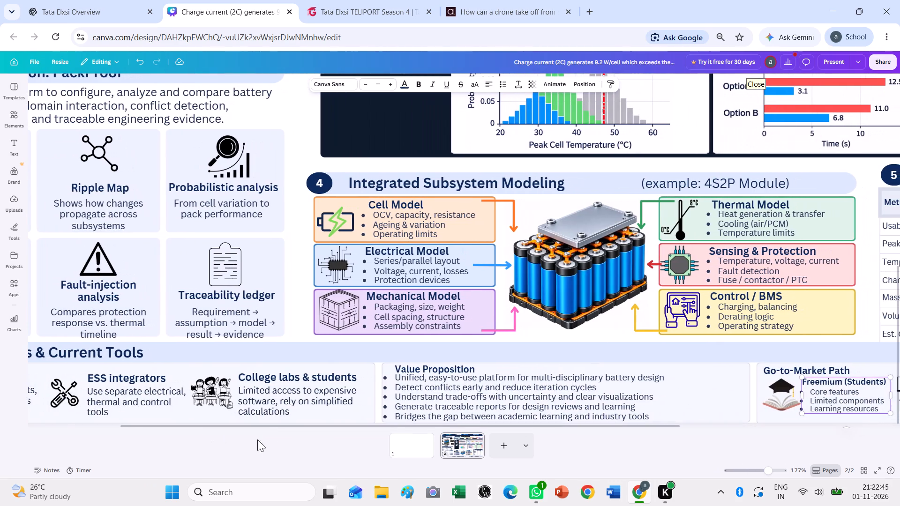
pyautogui.moveTo(607, 402); pyautogui.dragTo(607, 402)
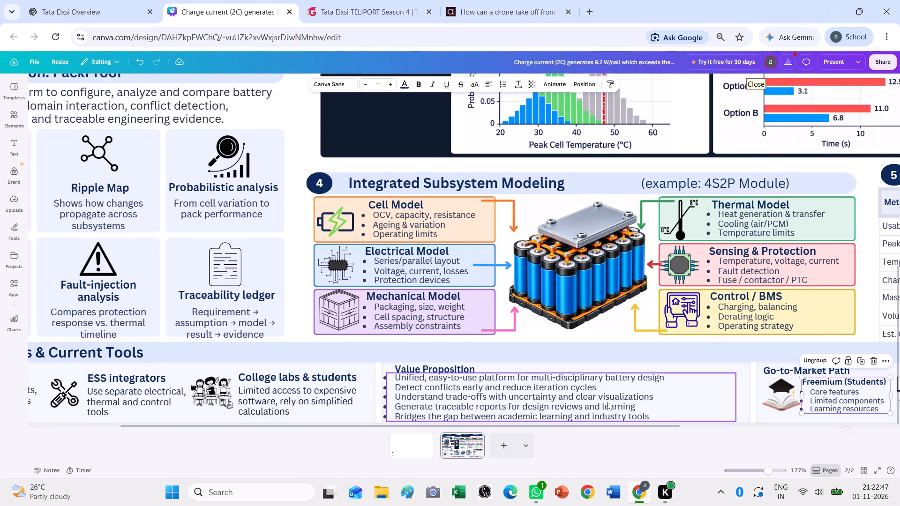
pyautogui.moveTo(607, 402); pyautogui.dragTo(686, 408)
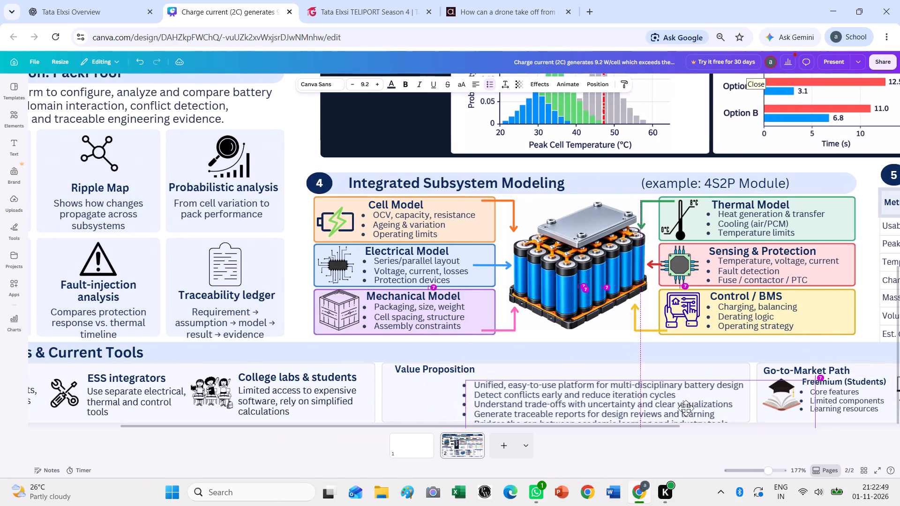
pyautogui.moveTo(686, 408); pyautogui.dragTo(686, 403)
pyautogui.scroll(-3, 686, 403)
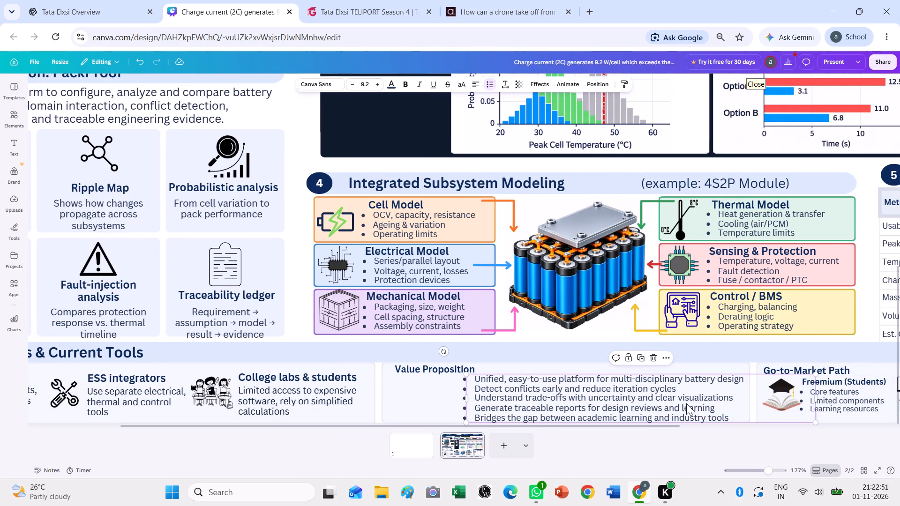
pyautogui.click(678, 402)
pyautogui.click(678, 398)
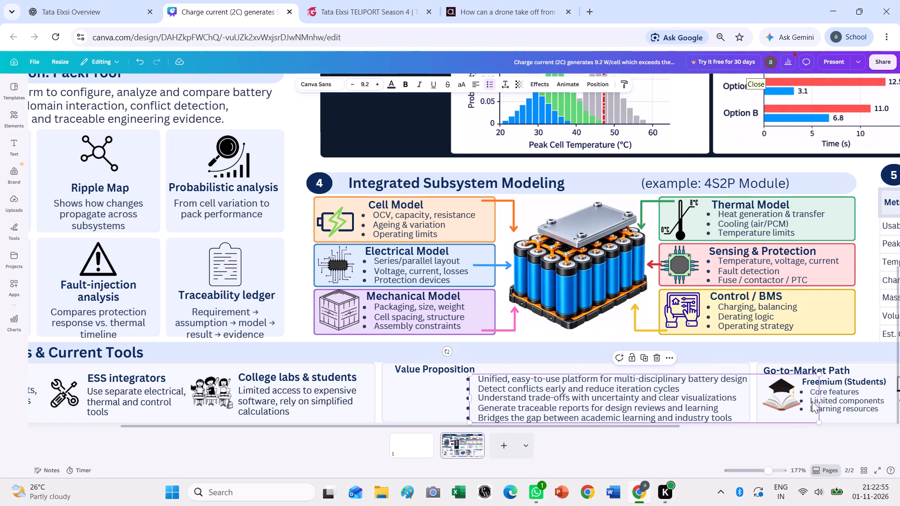
pyautogui.moveTo(821, 398); pyautogui.dragTo(754, 397)
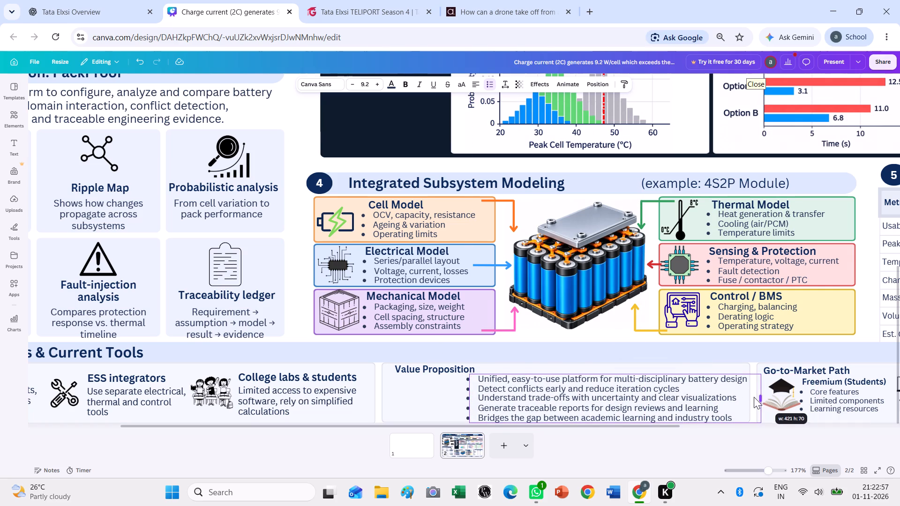
pyautogui.moveTo(754, 397); pyautogui.dragTo(752, 395)
# Move the Value Proposition heading right so its left edge lines up with the bullet list below it.
pyautogui.moveTo(404, 369); pyautogui.dragTo(479, 369)
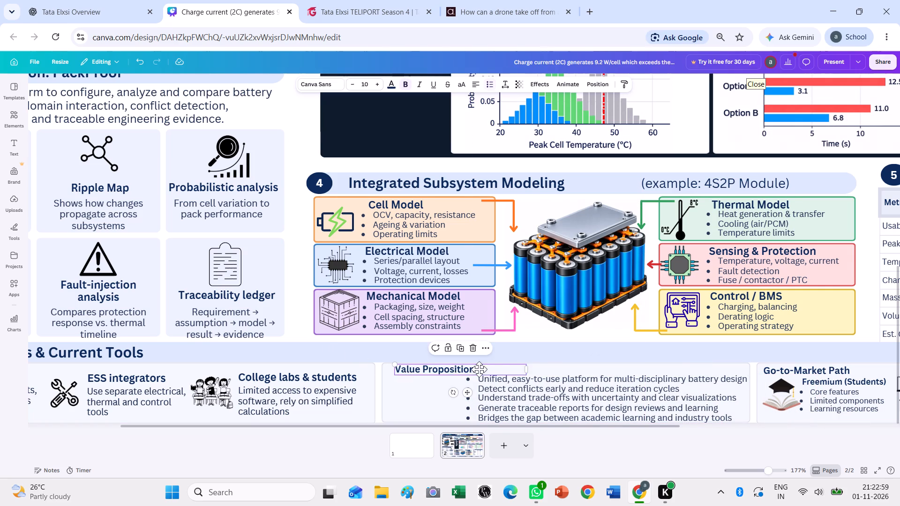
pyautogui.moveTo(479, 369); pyautogui.dragTo(477, 369)
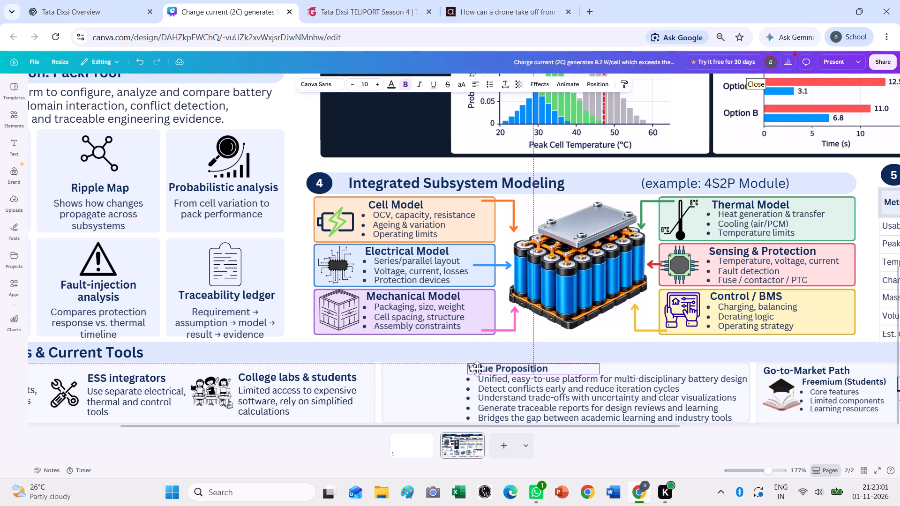
pyautogui.moveTo(477, 369); pyautogui.dragTo(479, 369)
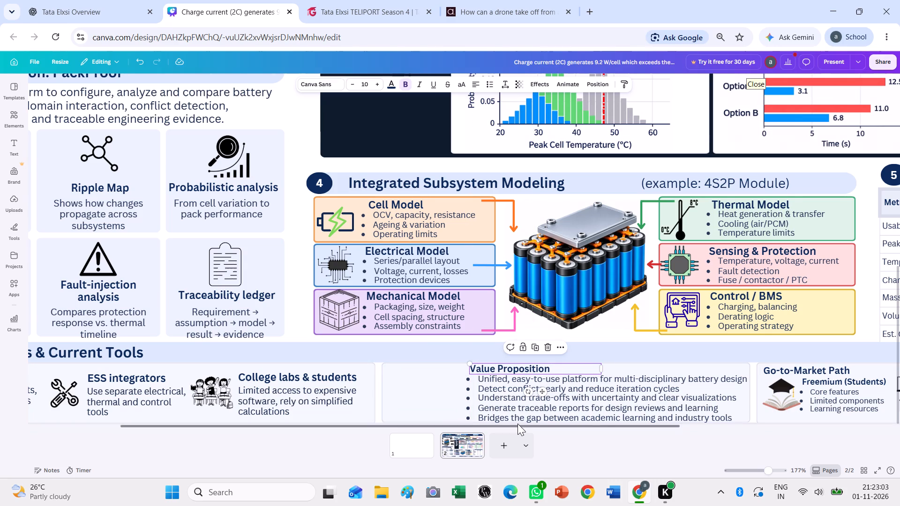
# Examine the spacing and alignment of the bottom row, from the target users through the Value Proposition to Go-to-Market Path.
pyautogui.click(561, 445)
pyautogui.click(705, 452)
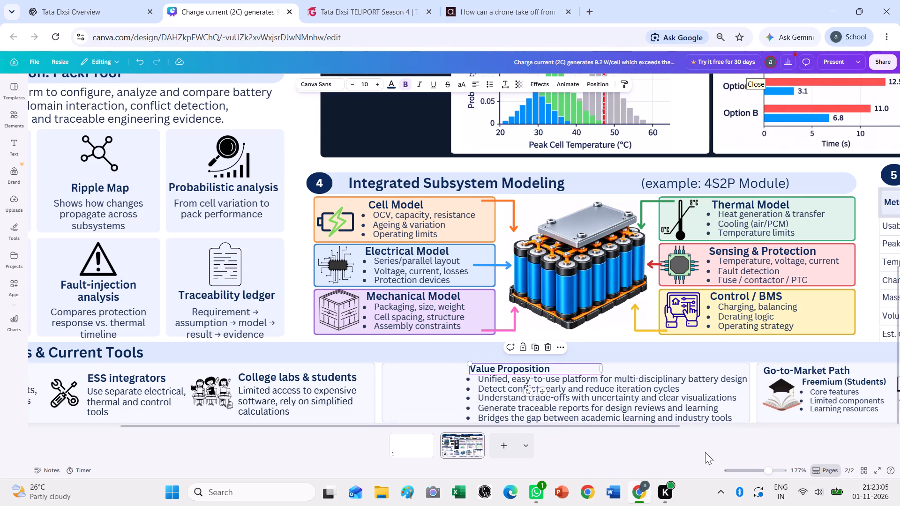
pyautogui.click(752, 357)
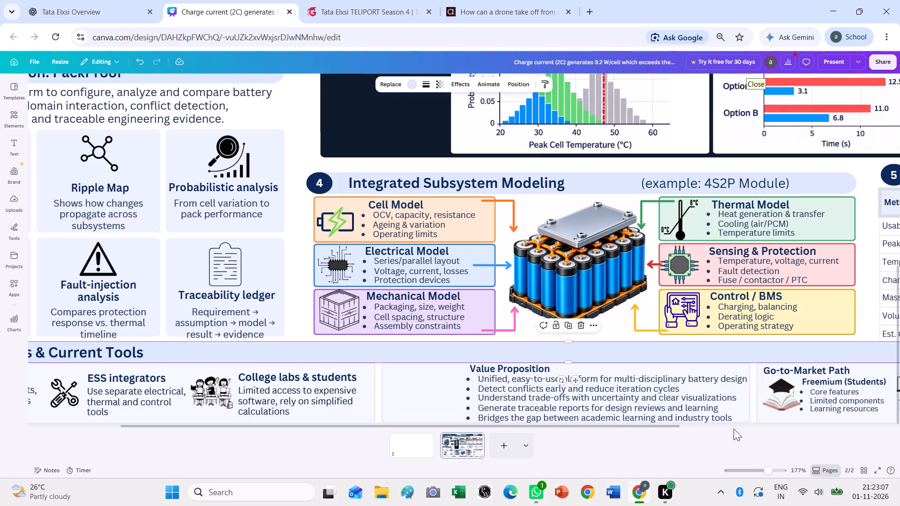
pyautogui.moveTo(671, 425); pyautogui.dragTo(805, 425)
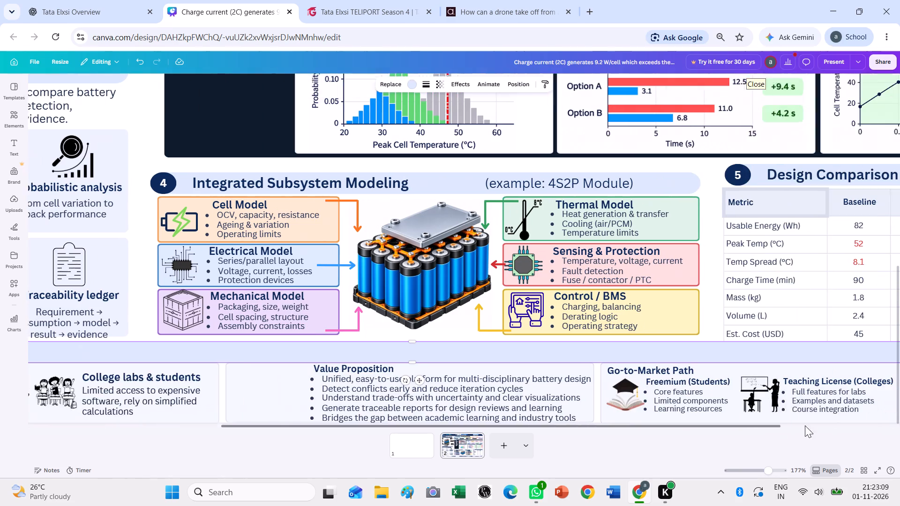
pyautogui.moveTo(805, 425); pyautogui.dragTo(324, 433)
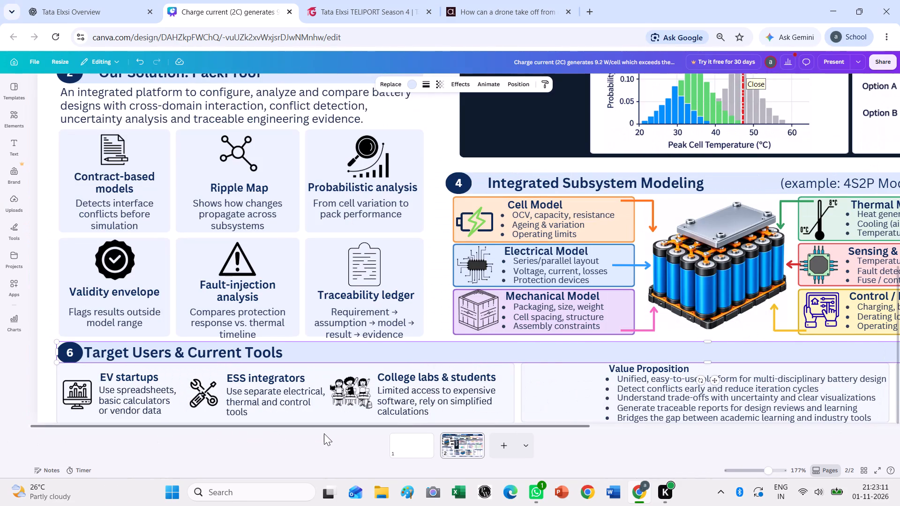
pyautogui.moveTo(324, 433); pyautogui.dragTo(326, 433)
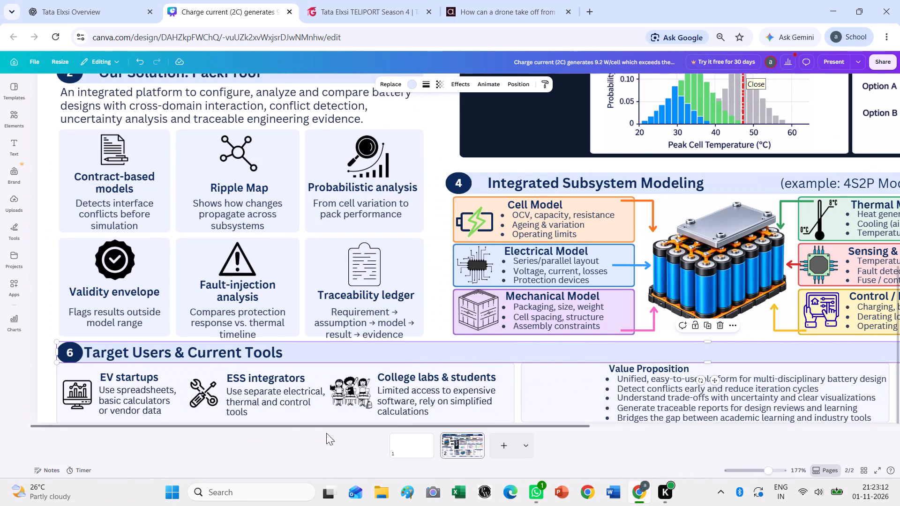
pyautogui.moveTo(326, 433); pyautogui.dragTo(566, 408)
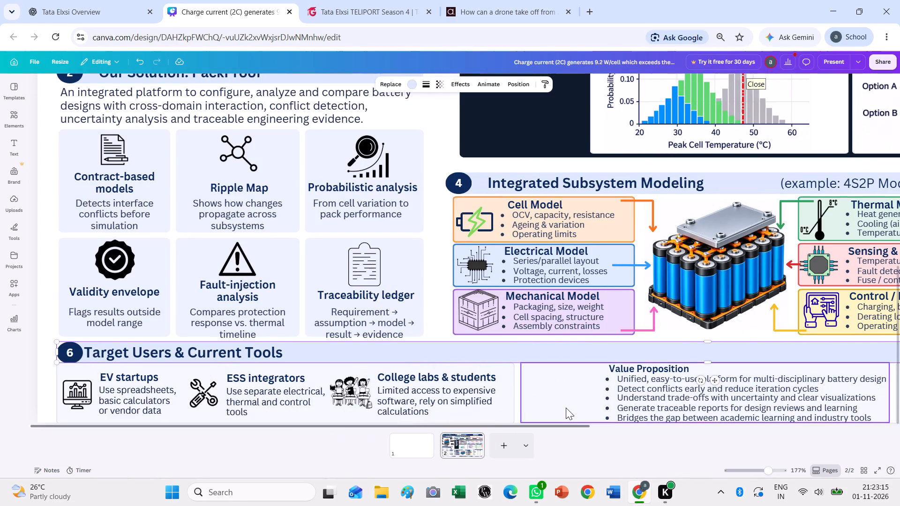
pyautogui.moveTo(566, 408); pyautogui.dragTo(577, 423)
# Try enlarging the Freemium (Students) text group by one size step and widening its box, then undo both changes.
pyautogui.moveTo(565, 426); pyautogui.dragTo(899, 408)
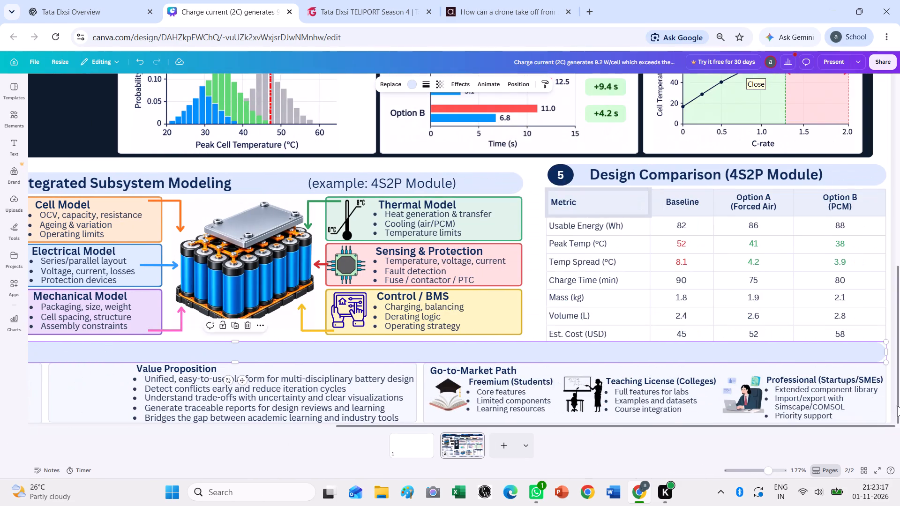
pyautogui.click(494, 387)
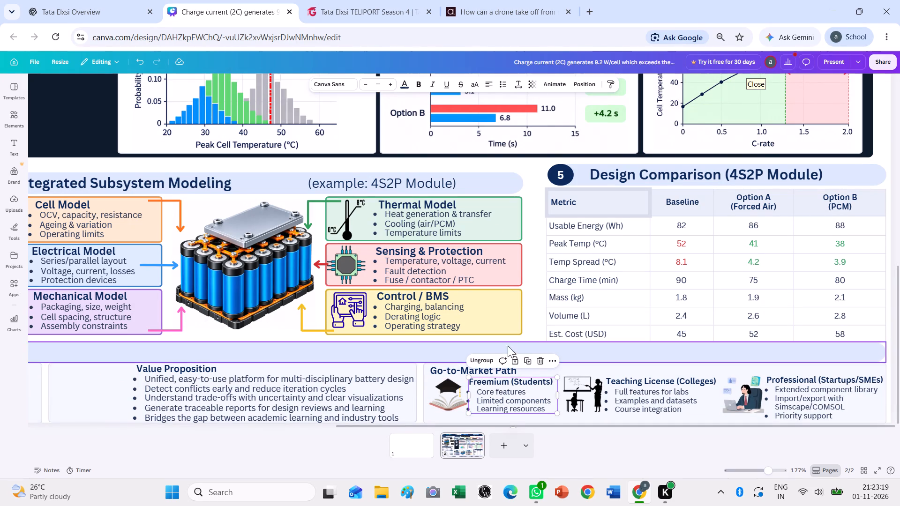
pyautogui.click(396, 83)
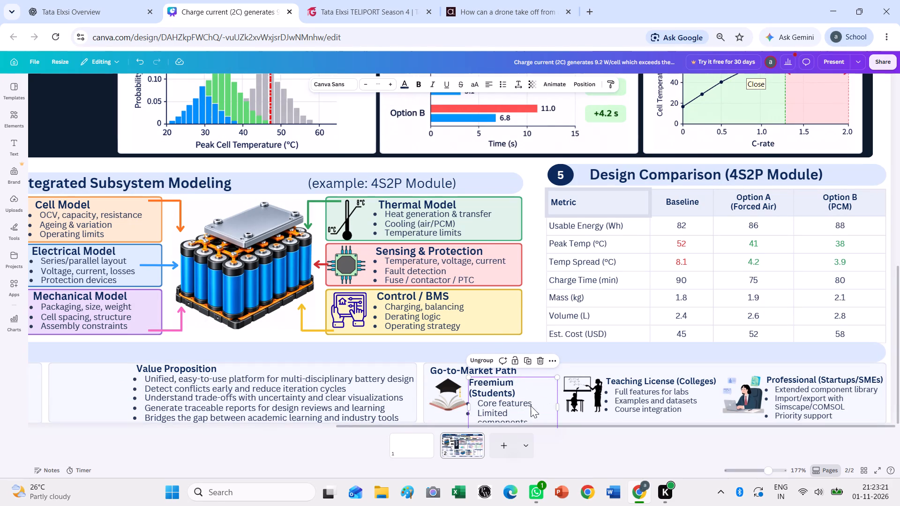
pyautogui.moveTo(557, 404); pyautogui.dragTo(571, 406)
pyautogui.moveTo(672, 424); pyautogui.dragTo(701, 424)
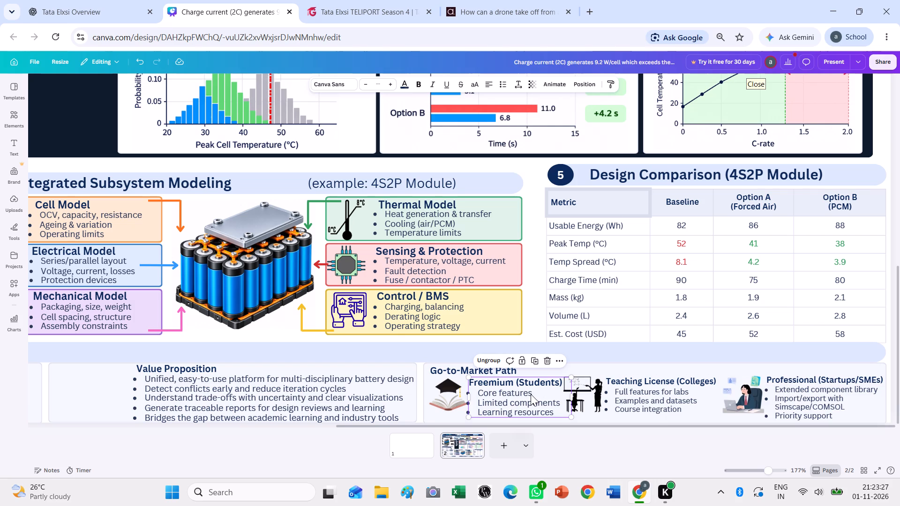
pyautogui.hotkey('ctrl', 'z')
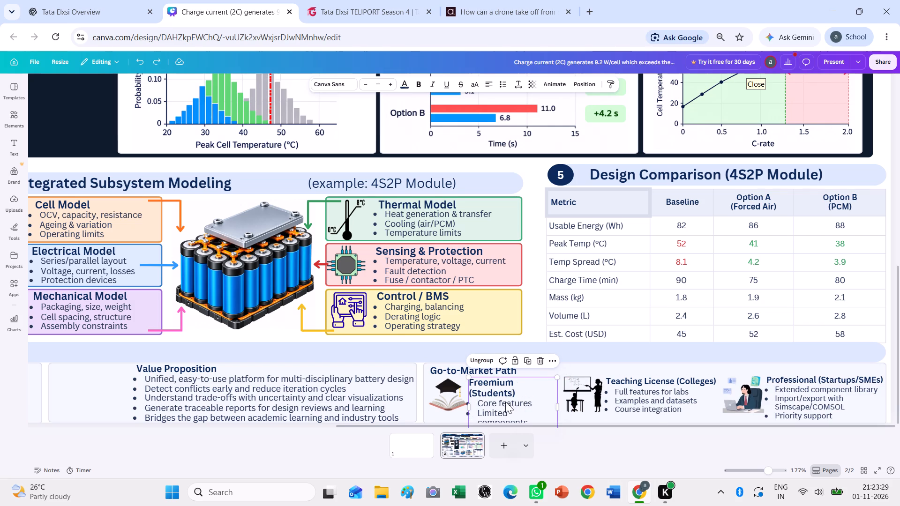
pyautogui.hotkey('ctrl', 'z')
# Open the elements library and clear the old "error" search.
pyautogui.click(506, 396)
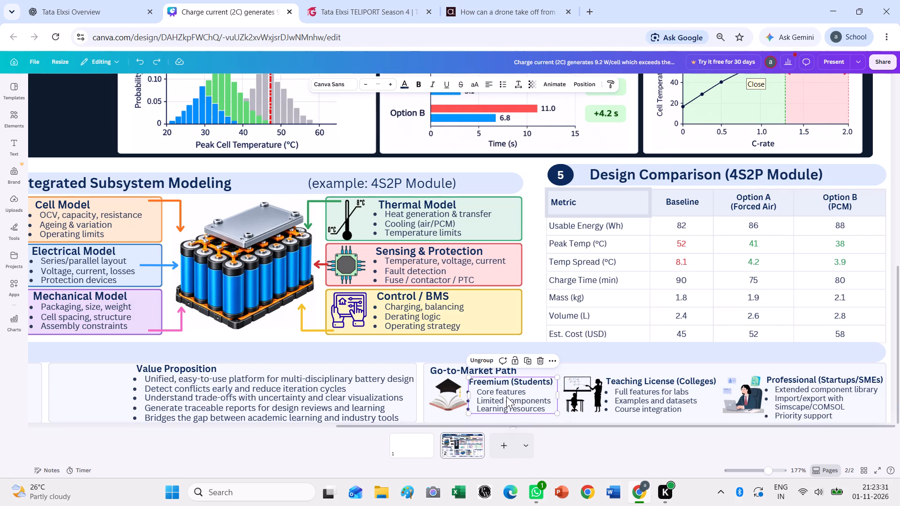
pyautogui.keyDown('ctrl'); pyautogui.scroll(-2, 587, 364); pyautogui.keyUp('ctrl')
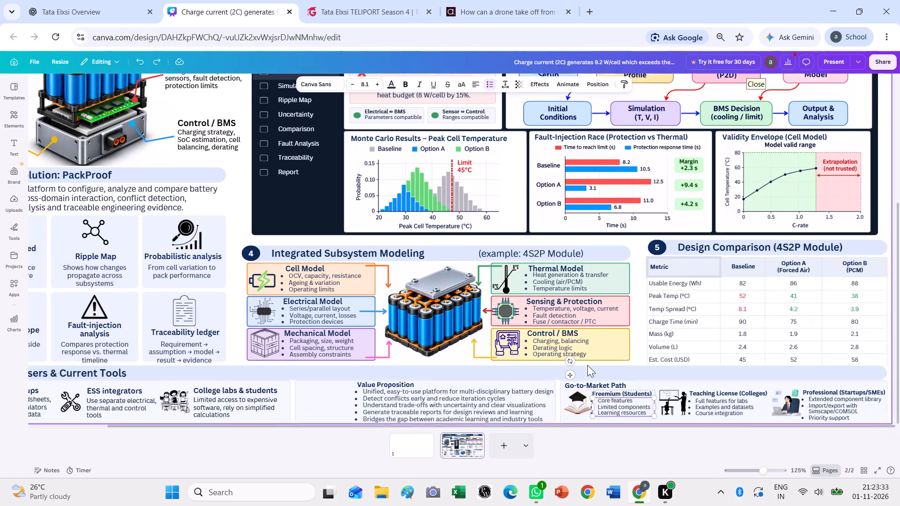
pyautogui.moveTo(581, 426); pyautogui.dragTo(463, 435)
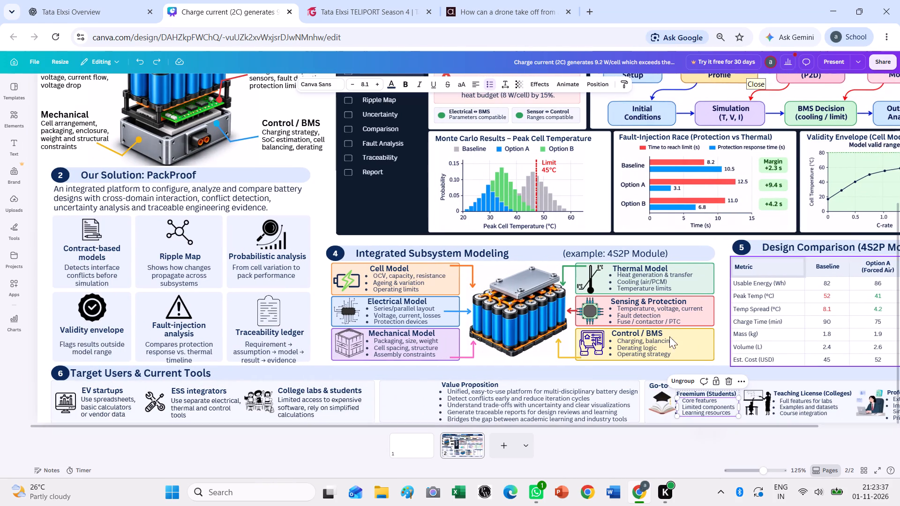
pyautogui.click(18, 119)
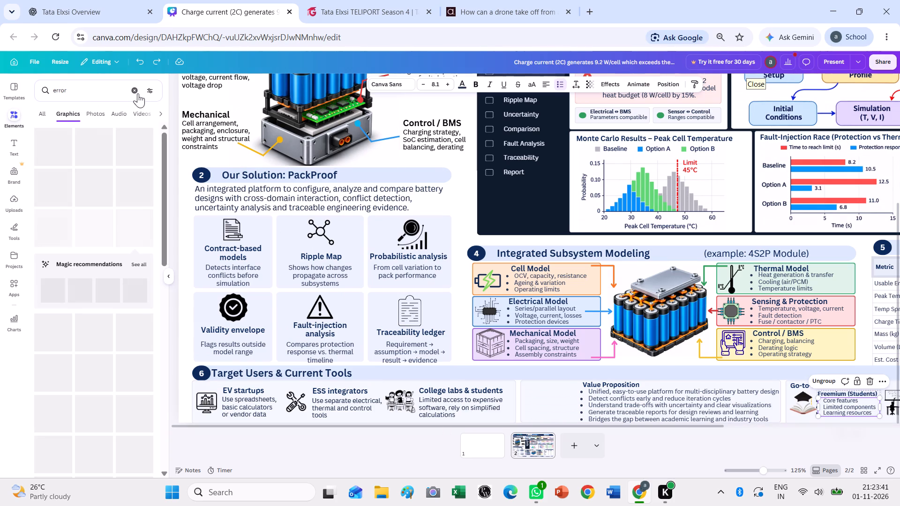
pyautogui.click(136, 92)
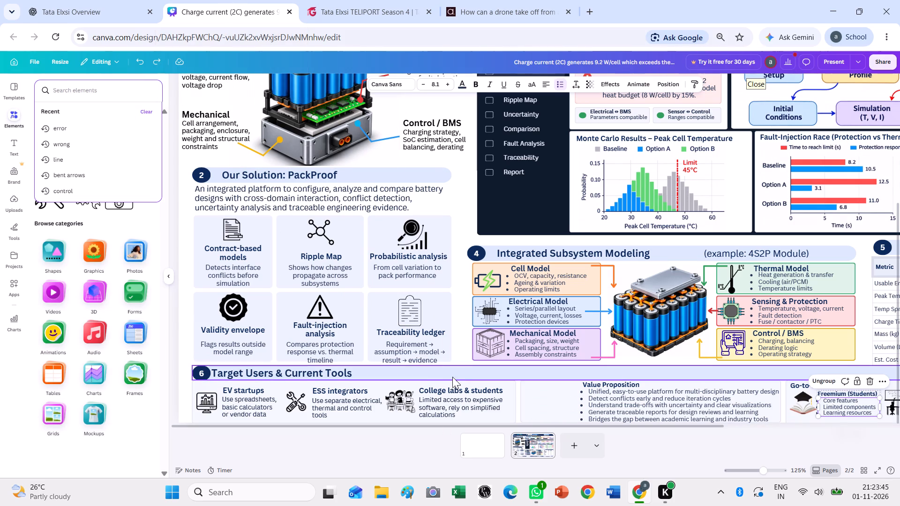
# Nudge the description texts of the Traceability ledger and Fault-injection analysis cards up slightly.
pyautogui.click(417, 353)
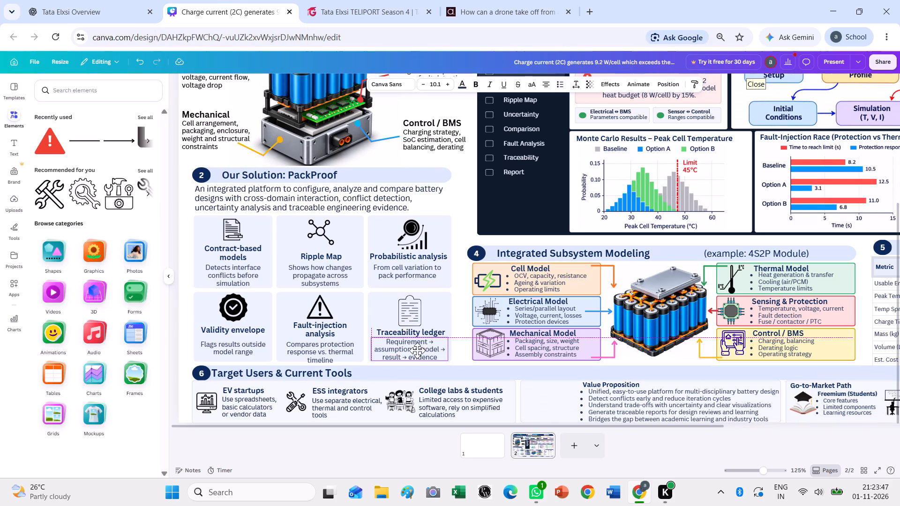
pyautogui.click(319, 357)
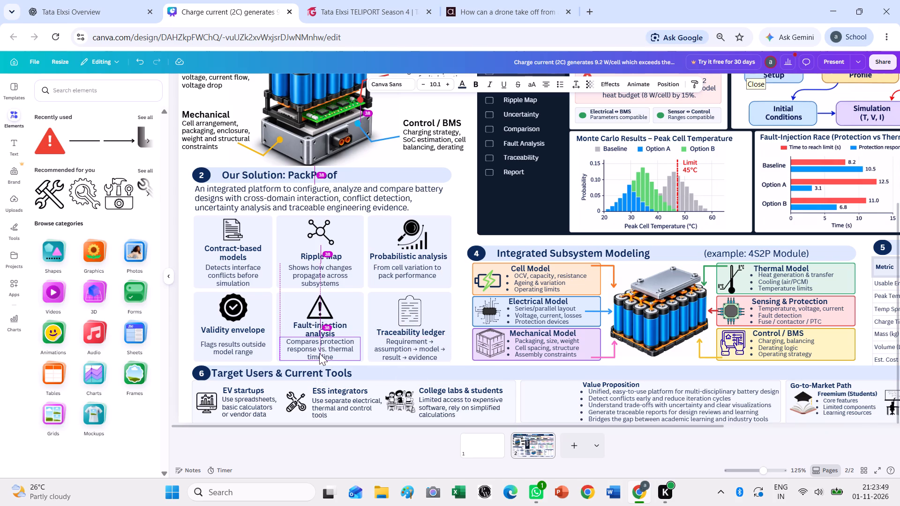
pyautogui.click(464, 295)
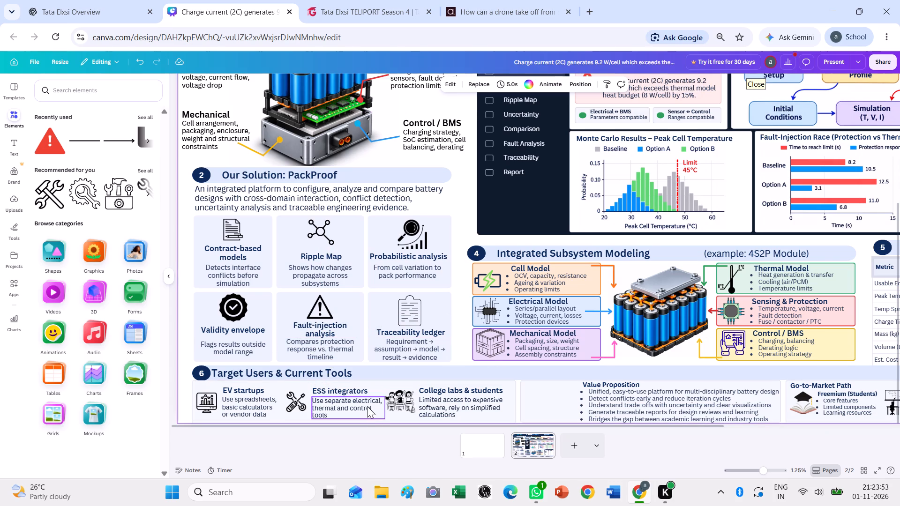
# Nudge the "Run coupled models with uncertainty and visualize interactions" text up slightly within the Analyze box.
pyautogui.scroll(2, 423, 263)
pyautogui.scroll(-2, 421, 263)
pyautogui.scroll(2, 421, 264)
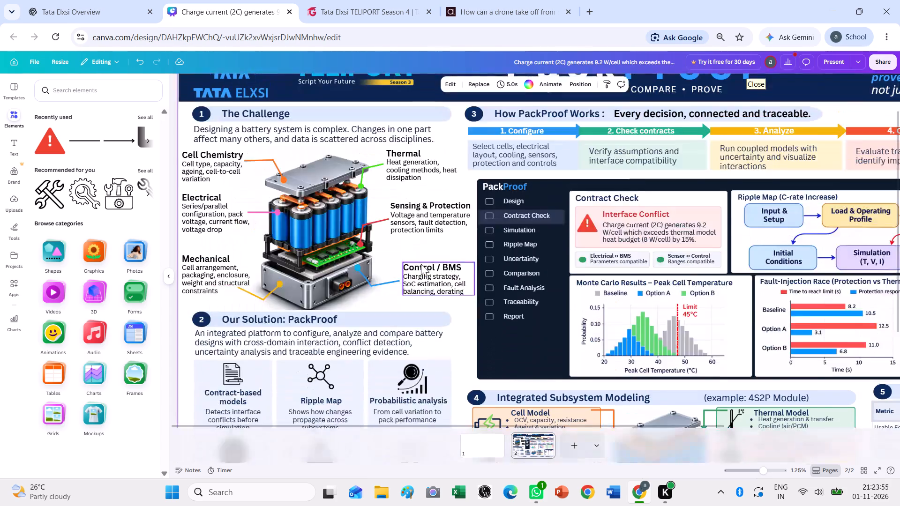
pyautogui.scroll(-2, 421, 265)
pyautogui.scroll(3, 421, 266)
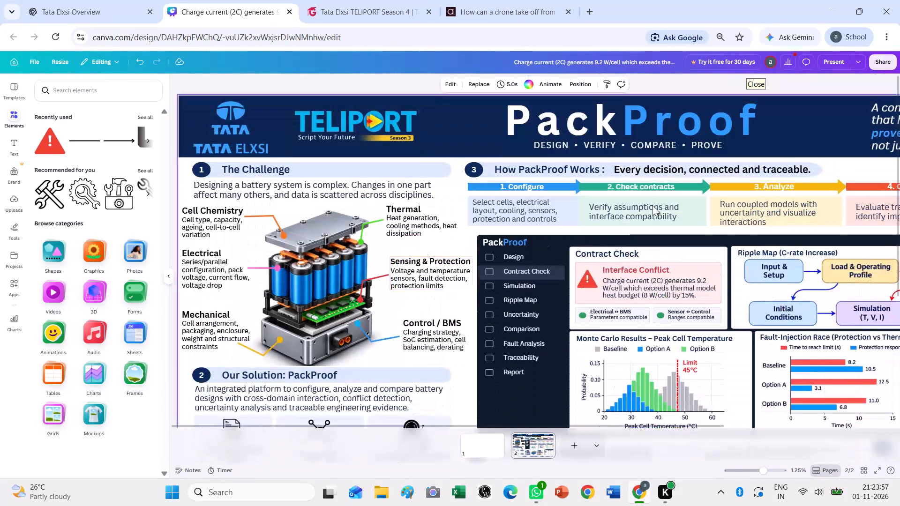
pyautogui.click(764, 210)
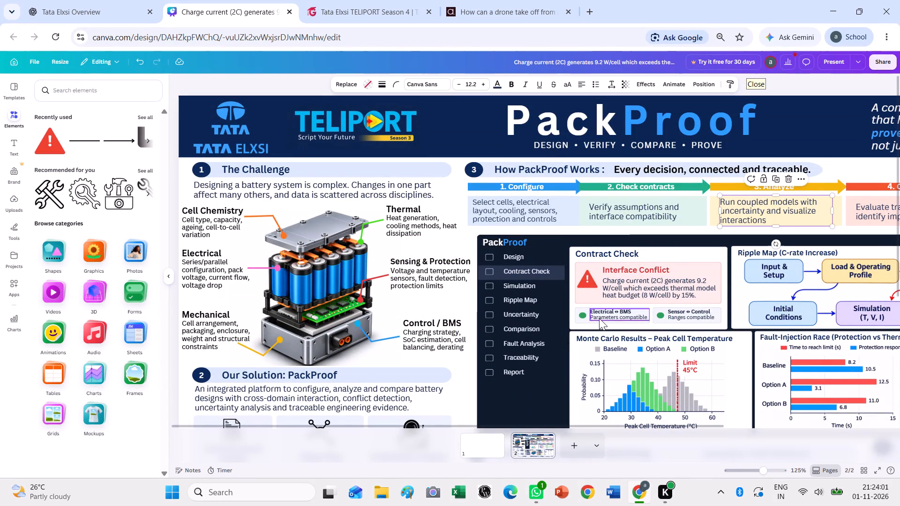
# Search the elements library for "value proposition" and show all matching graphics.
pyautogui.click(95, 92)
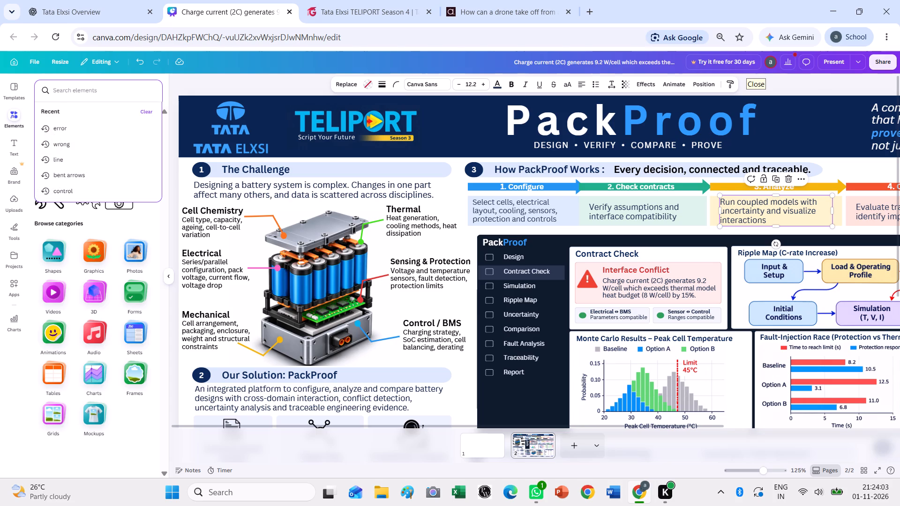
pyautogui.write('value')
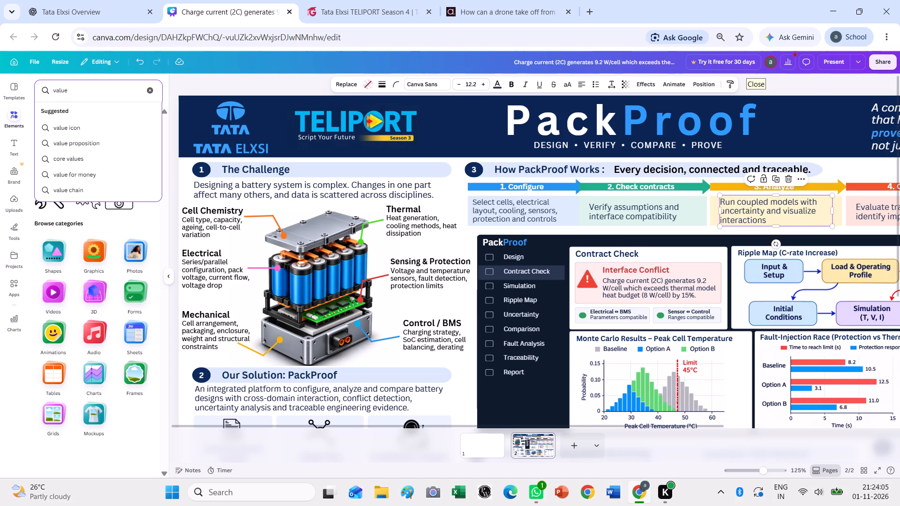
pyautogui.press('space')
pyautogui.write('propositoin')
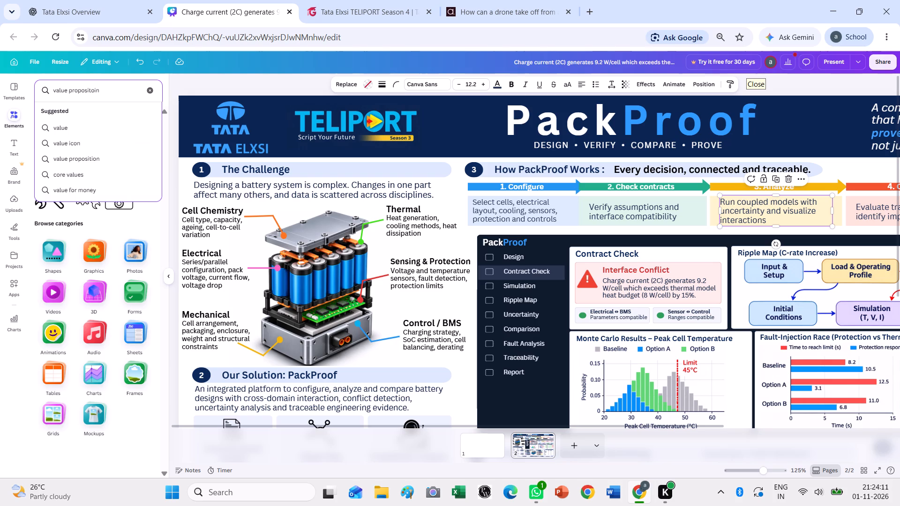
pyautogui.press('Return')
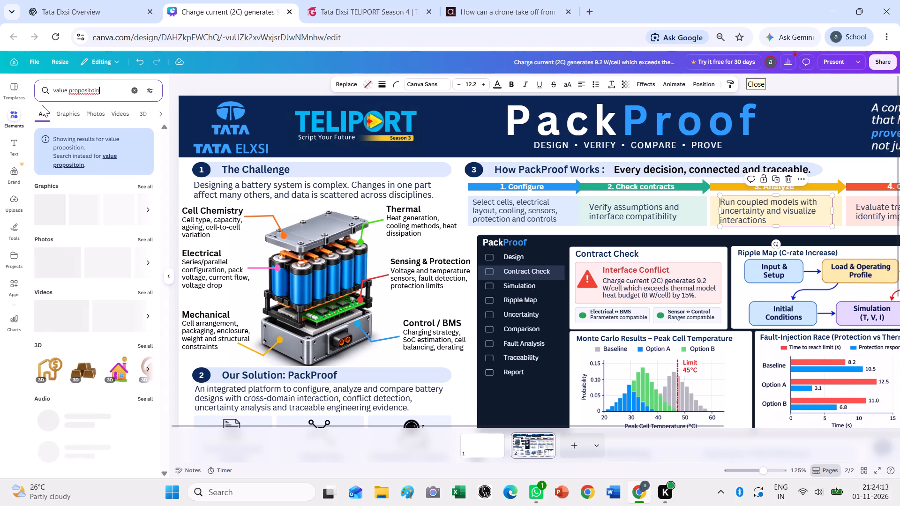
pyautogui.click(146, 185)
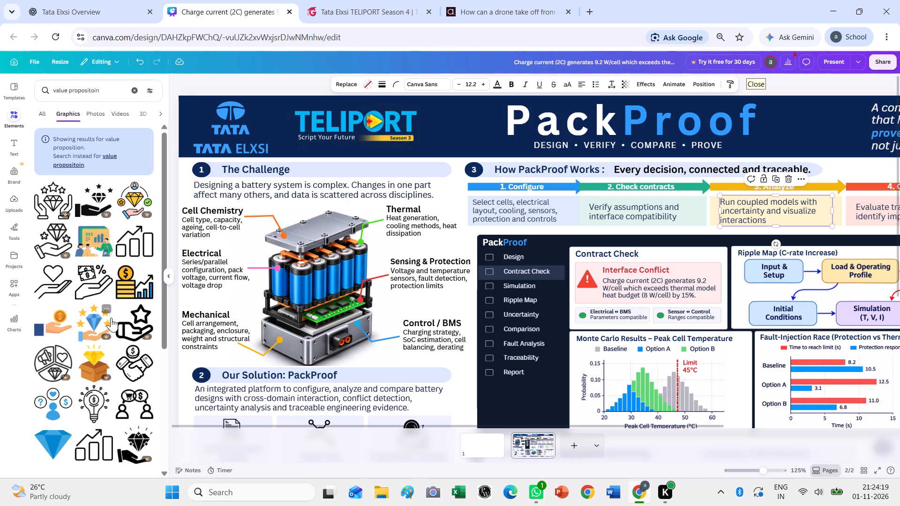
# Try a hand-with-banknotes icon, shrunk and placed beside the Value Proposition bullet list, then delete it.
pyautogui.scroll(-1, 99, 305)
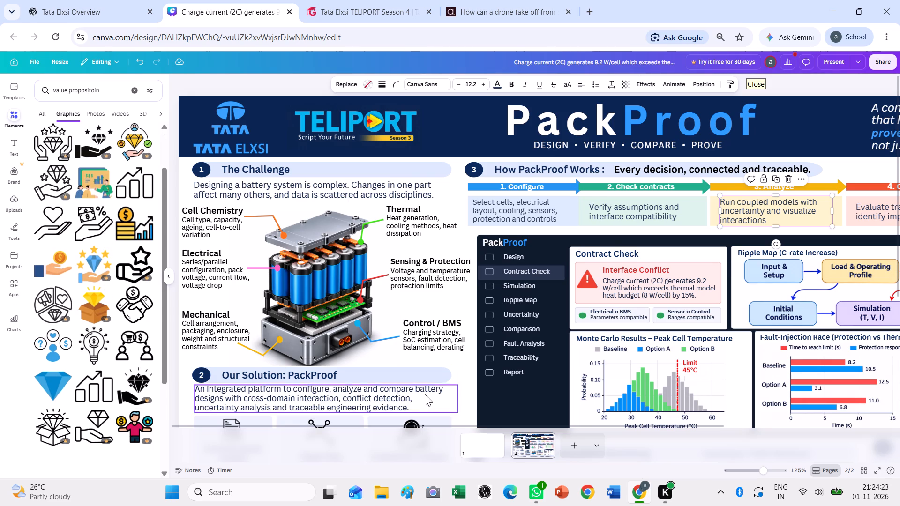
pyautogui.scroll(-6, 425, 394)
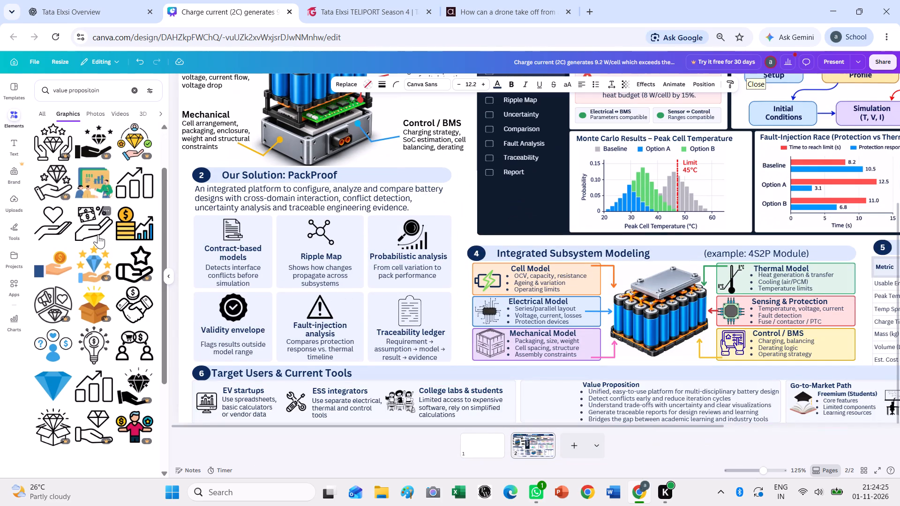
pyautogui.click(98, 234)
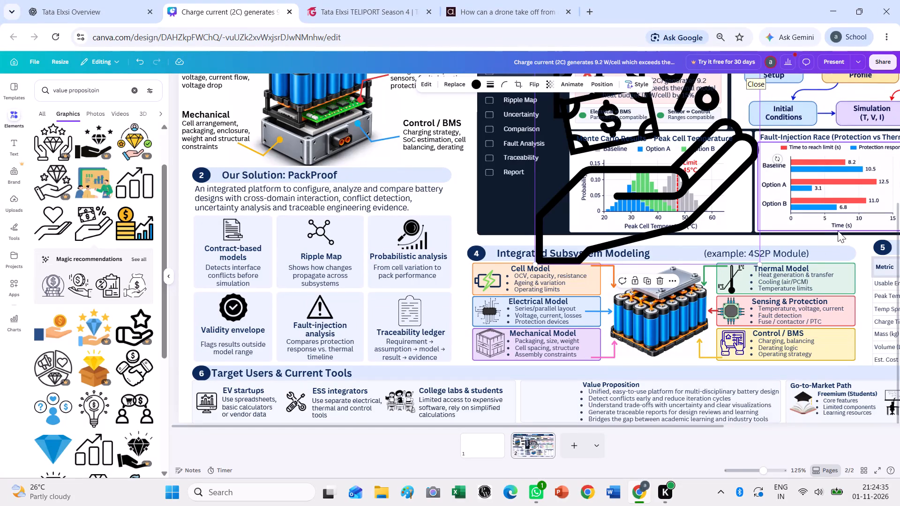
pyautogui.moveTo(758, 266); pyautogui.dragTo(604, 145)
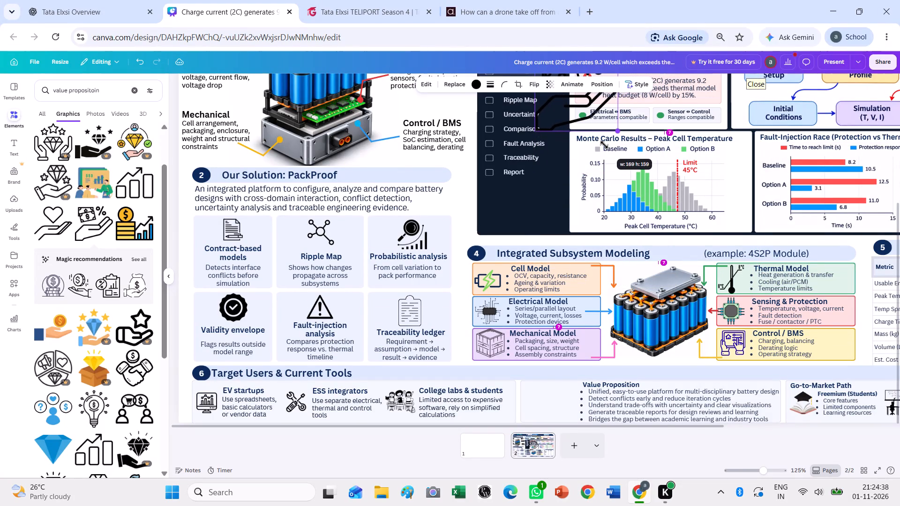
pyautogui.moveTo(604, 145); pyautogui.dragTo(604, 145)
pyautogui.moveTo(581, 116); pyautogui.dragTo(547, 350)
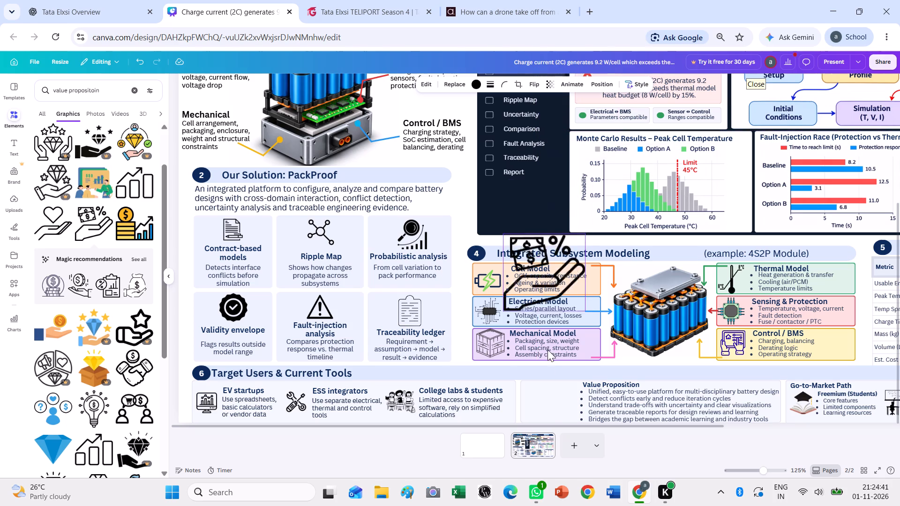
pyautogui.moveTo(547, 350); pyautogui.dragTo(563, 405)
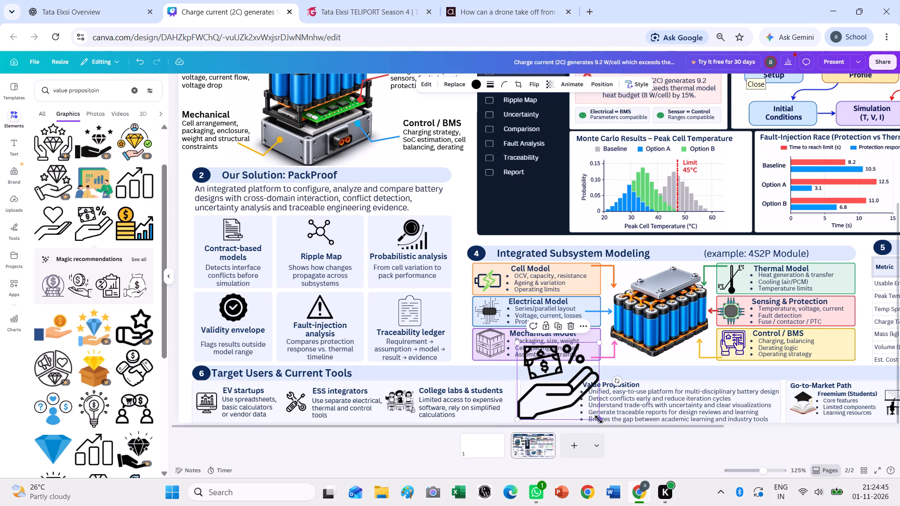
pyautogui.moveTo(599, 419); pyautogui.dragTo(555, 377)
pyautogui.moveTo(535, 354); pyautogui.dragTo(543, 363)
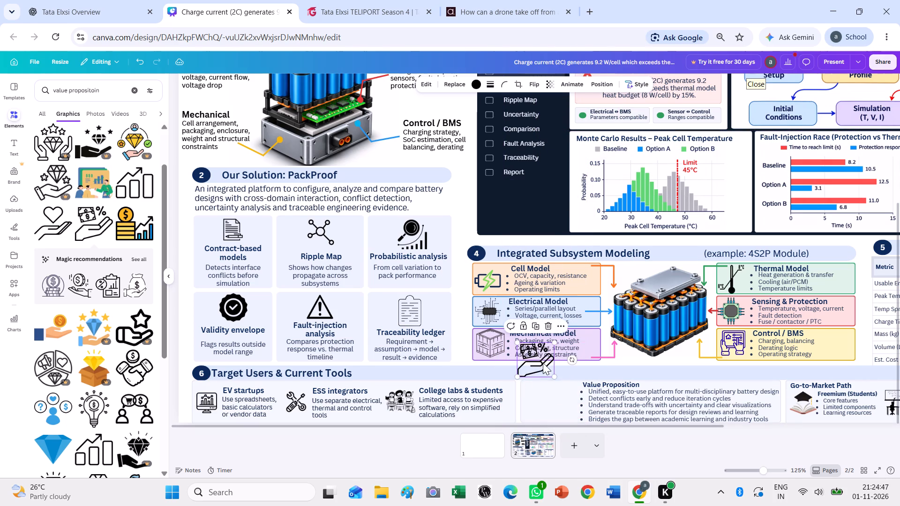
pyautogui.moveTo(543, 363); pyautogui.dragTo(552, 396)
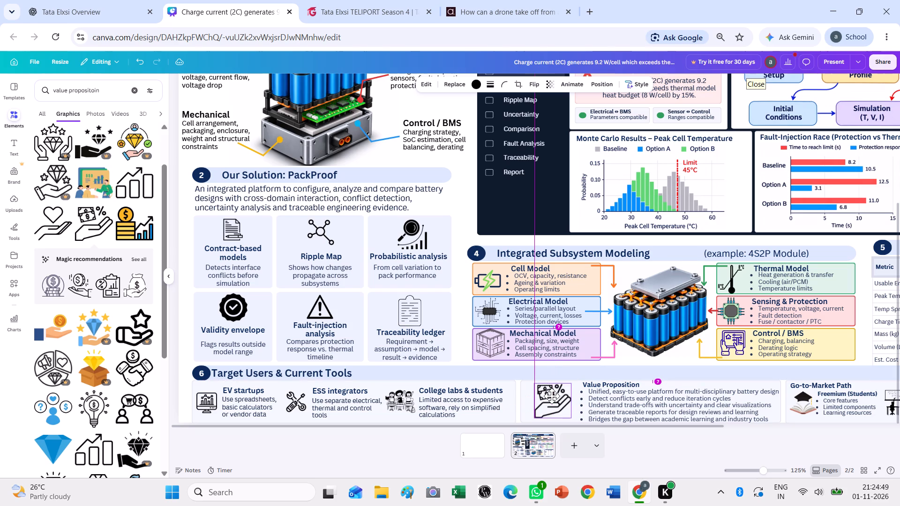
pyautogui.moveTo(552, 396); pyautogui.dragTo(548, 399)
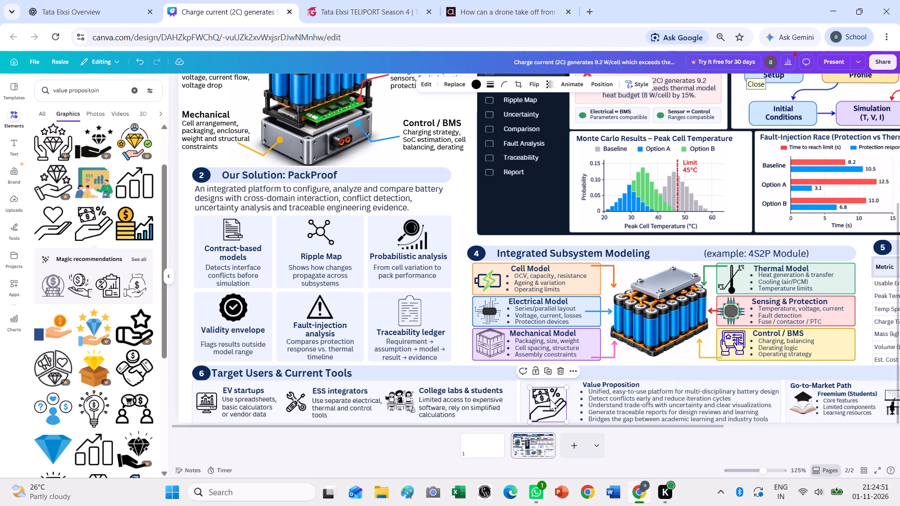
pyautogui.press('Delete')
# Insert the light bulb icon with a dollar sign, shrink it, and place it in the empty space left of the Value Proposition bullets.
pyautogui.scroll(-2, 131, 333)
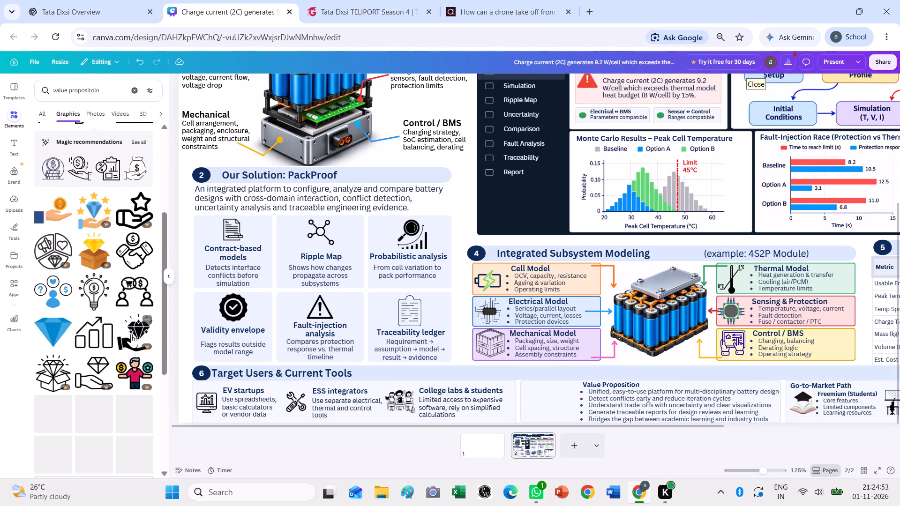
pyautogui.click(104, 300)
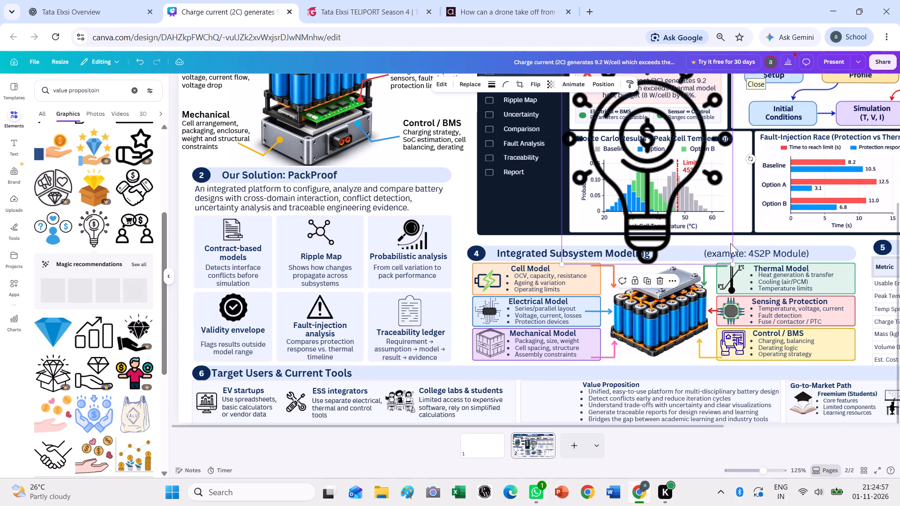
pyautogui.moveTo(733, 263); pyautogui.dragTo(642, 147)
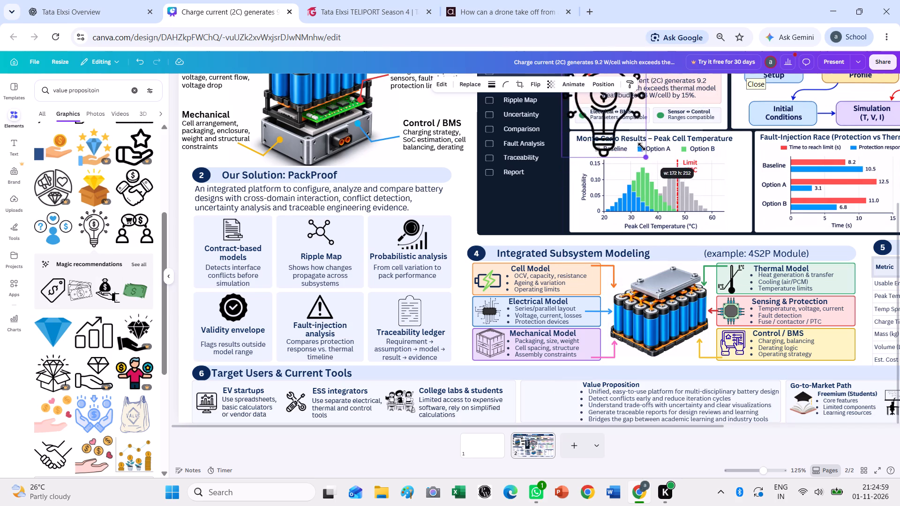
pyautogui.moveTo(642, 147); pyautogui.dragTo(607, 119)
pyautogui.moveTo(592, 96); pyautogui.dragTo(562, 354)
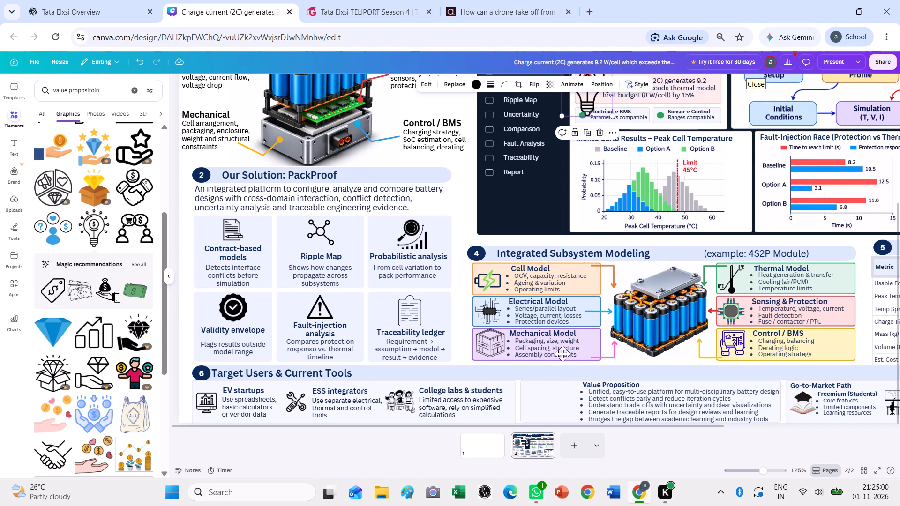
pyautogui.moveTo(562, 354); pyautogui.dragTo(554, 398)
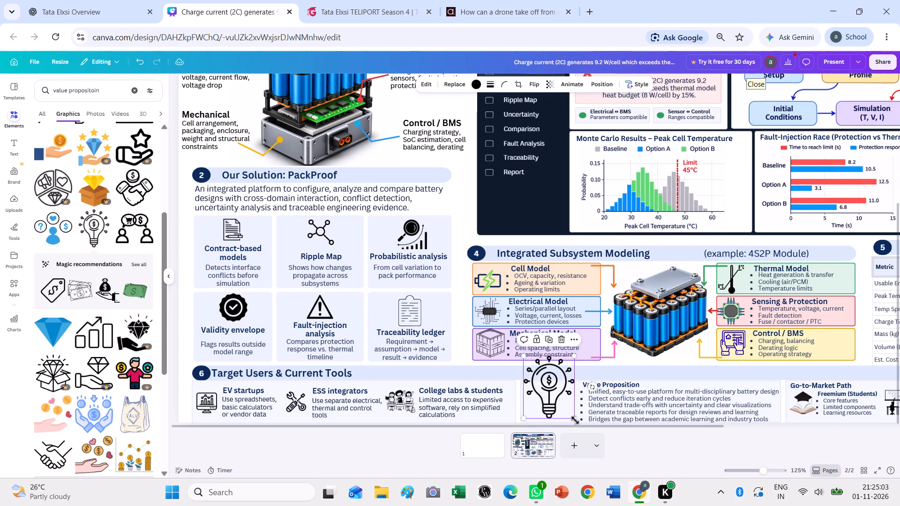
pyautogui.moveTo(575, 420); pyautogui.dragTo(556, 398)
pyautogui.moveTo(546, 373); pyautogui.dragTo(557, 403)
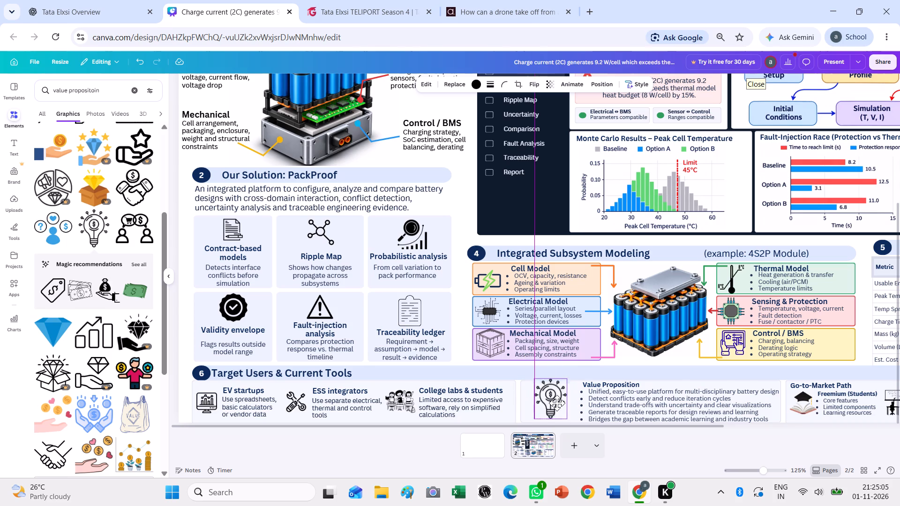
pyautogui.moveTo(557, 403); pyautogui.dragTo(557, 402)
pyautogui.moveTo(566, 425); pyautogui.dragTo(560, 417)
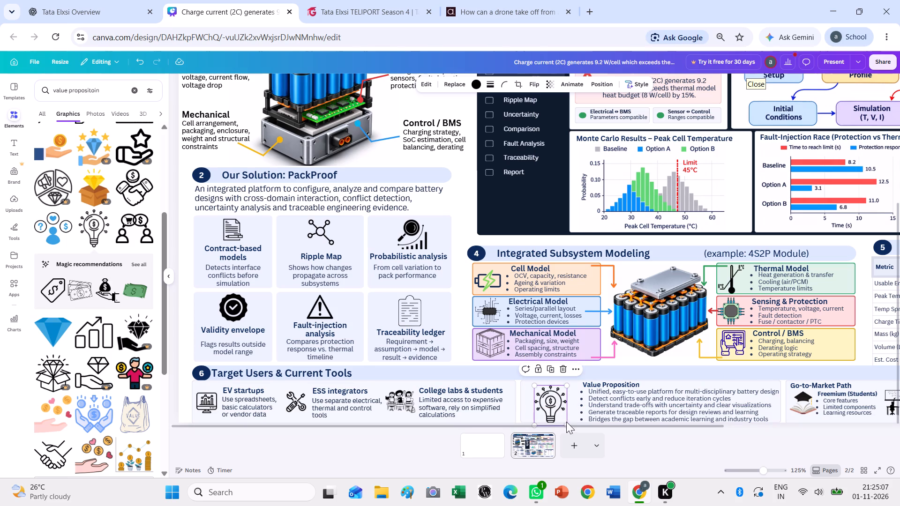
pyautogui.moveTo(568, 423); pyautogui.dragTo(562, 415)
pyautogui.click(550, 402)
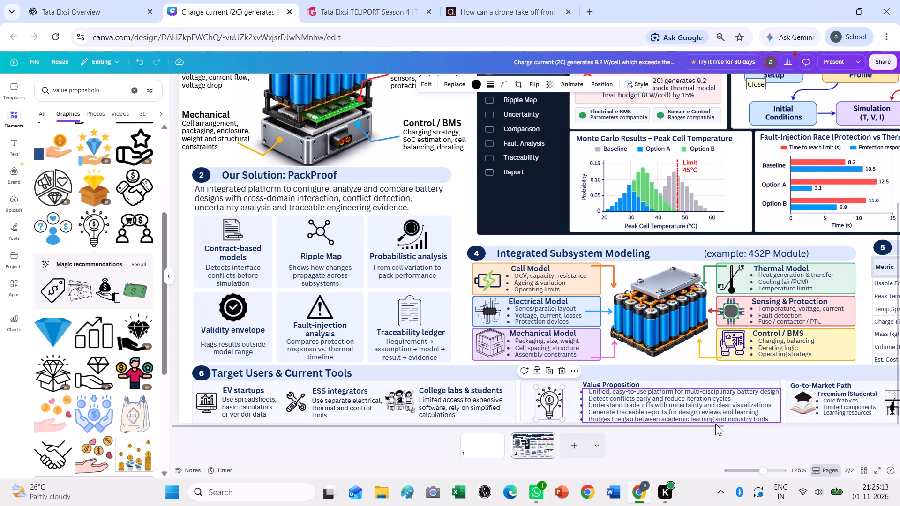
pyautogui.moveTo(723, 438); pyautogui.dragTo(628, 377)
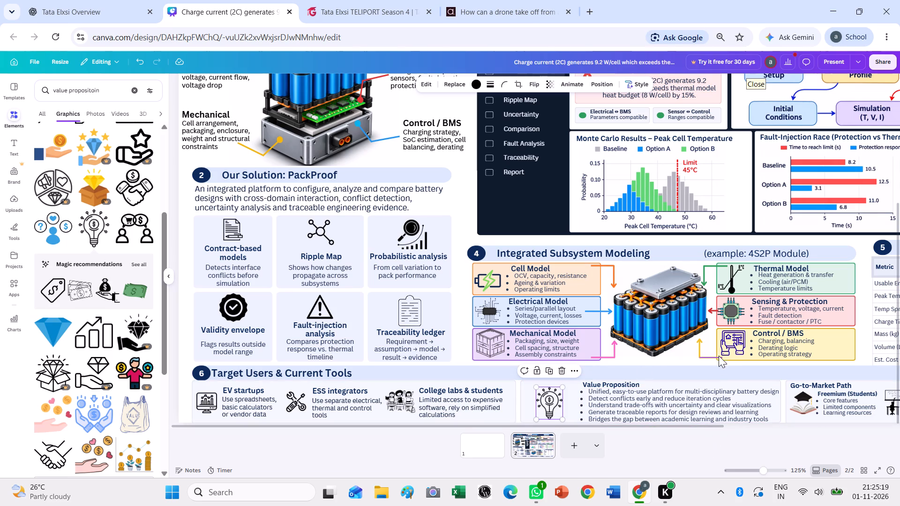
# Shift the Value Proposition heading and its bullet list slightly left, closer to the light bulb icon.
pyautogui.click(682, 445)
pyautogui.keyDown('ctrl'); pyautogui.scroll(-2, 664, 422); pyautogui.keyUp('ctrl')
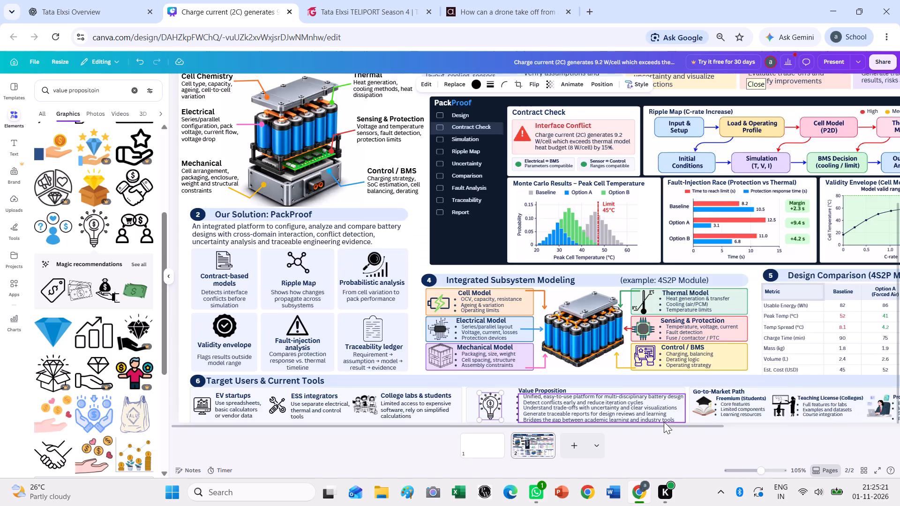
pyautogui.keyDown('ctrl'); pyautogui.scroll(-2, 664, 422); pyautogui.keyUp('ctrl')
pyautogui.click(802, 290)
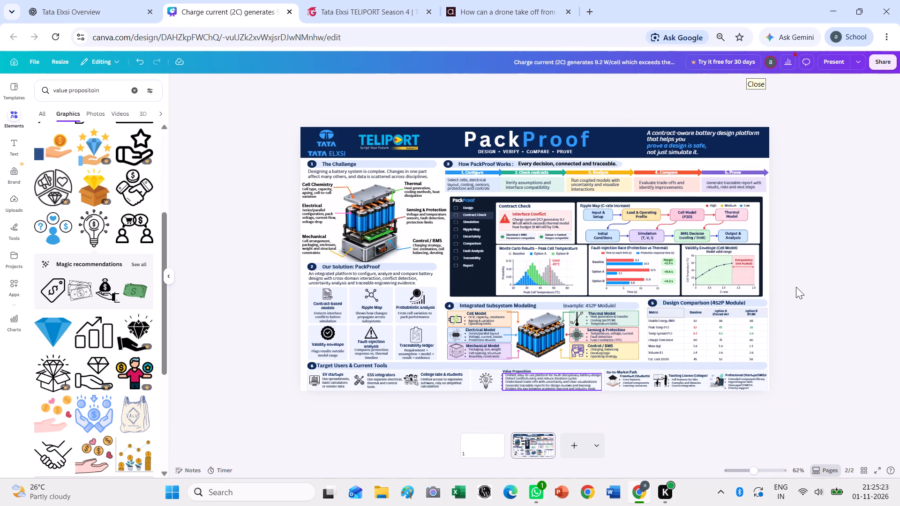
pyautogui.keyDown('ctrl'); pyautogui.scroll(2, 630, 345); pyautogui.keyUp('ctrl')
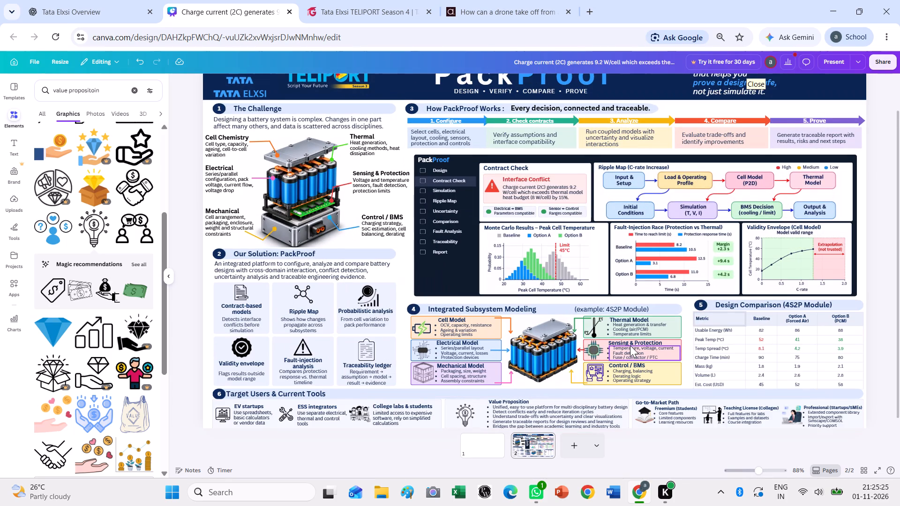
pyautogui.scroll(-1, 630, 345)
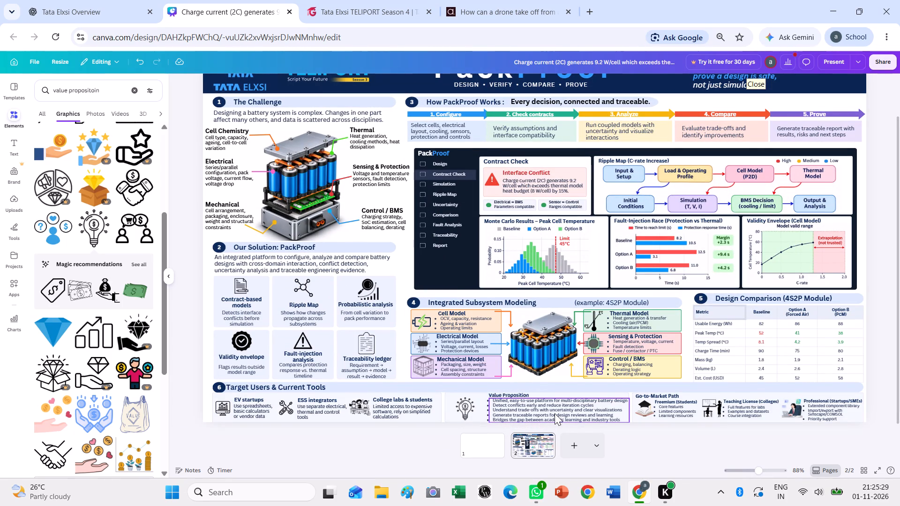
pyautogui.click(571, 405)
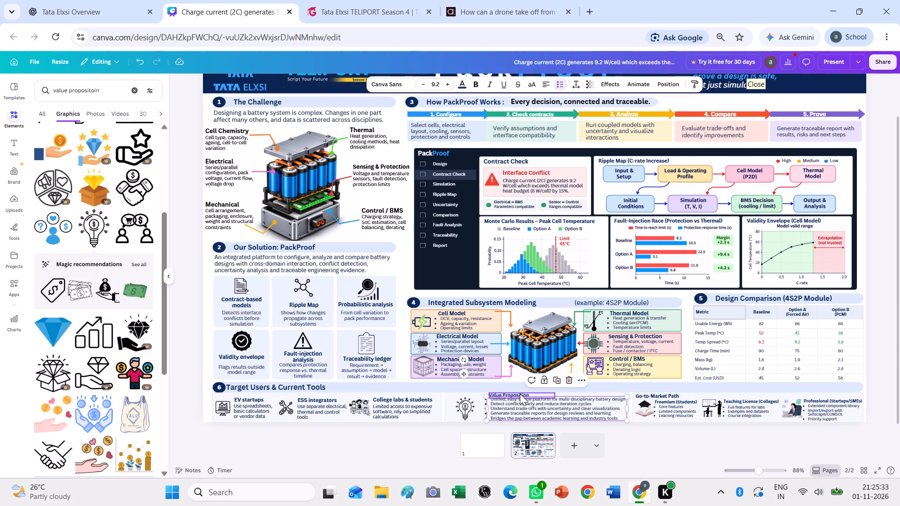
pyautogui.moveTo(520, 394); pyautogui.dragTo(514, 394)
pyautogui.moveTo(516, 411); pyautogui.dragTo(513, 411)
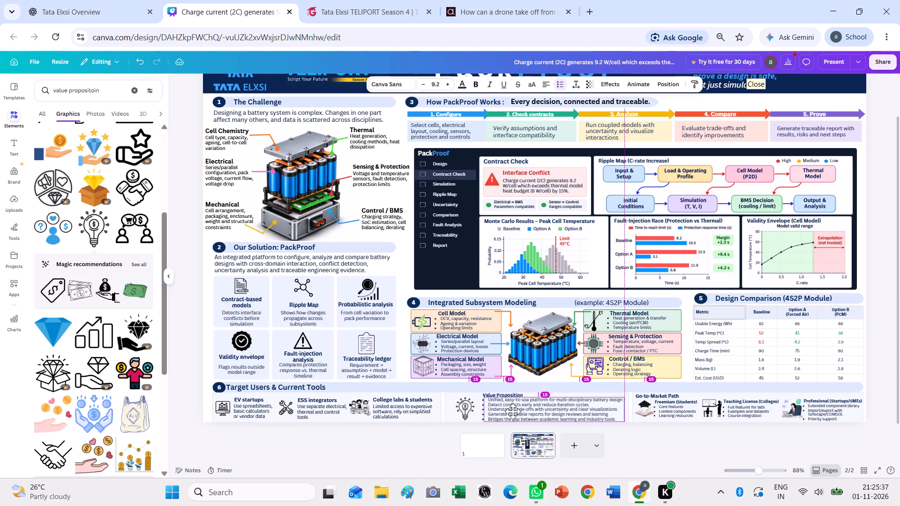
pyautogui.moveTo(513, 411); pyautogui.dragTo(510, 411)
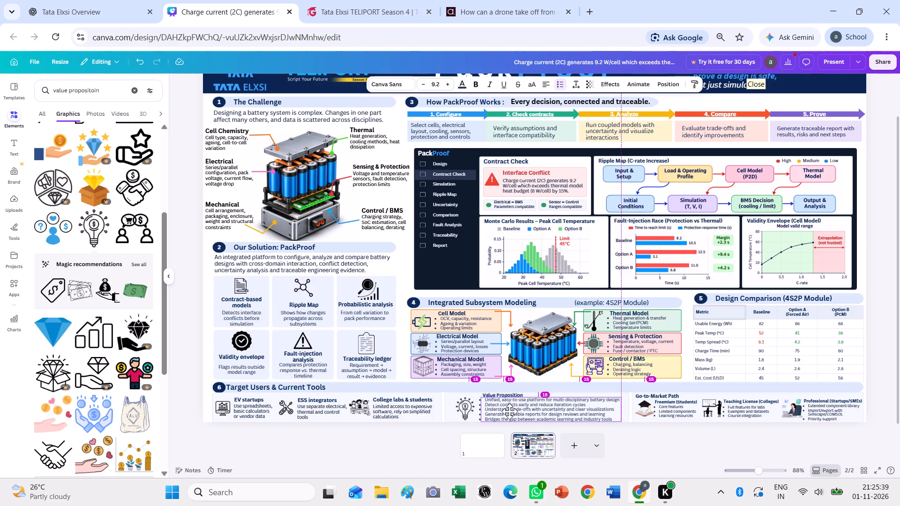
# Nudge the Value Proposition bullet list slightly left, toward the light bulb icon.
pyautogui.moveTo(510, 411); pyautogui.dragTo(509, 411)
pyautogui.scroll(-1, 545, 419)
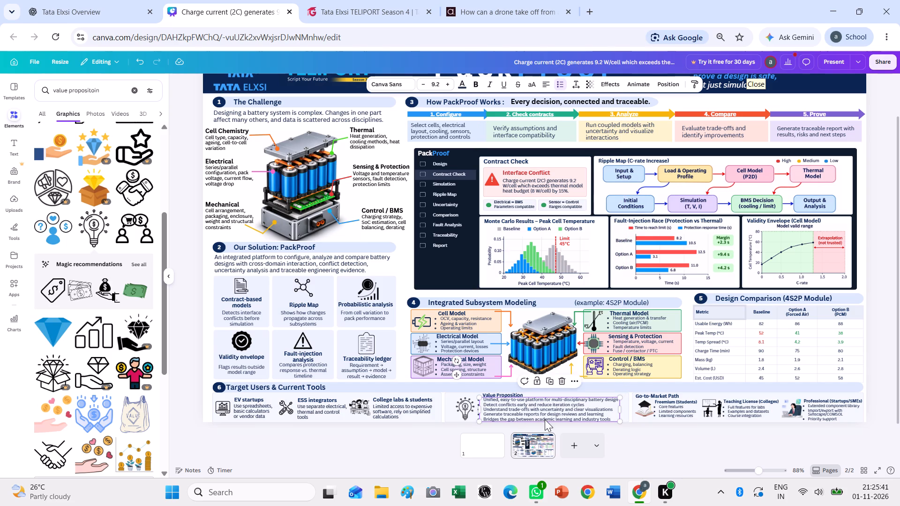
pyautogui.click(677, 441)
# Examine the bottom row with Target Users, Value Proposition and Go-to-Market Path up close, and check the whole poster's layout.
pyautogui.click(429, 383)
pyautogui.keyDown('ctrl'); pyautogui.scroll(8, 585, 430); pyautogui.keyUp('ctrl')
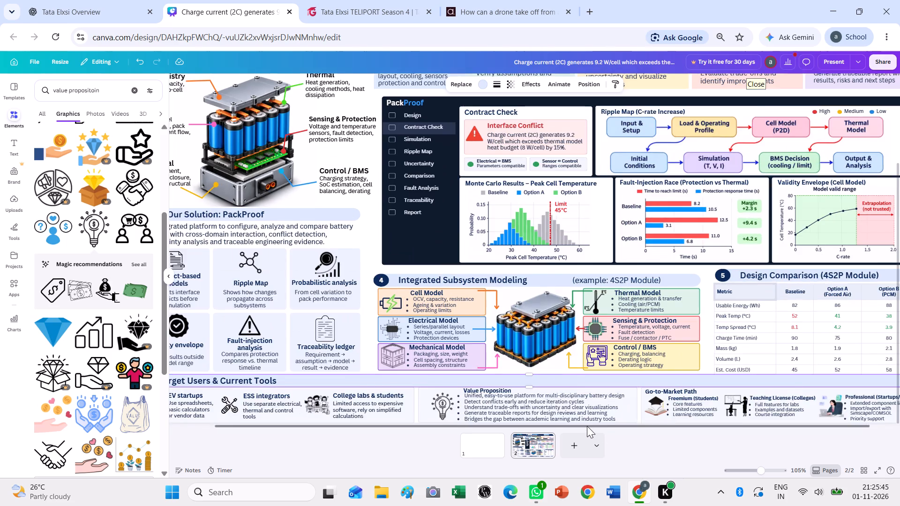
pyautogui.scroll(-7, 588, 420)
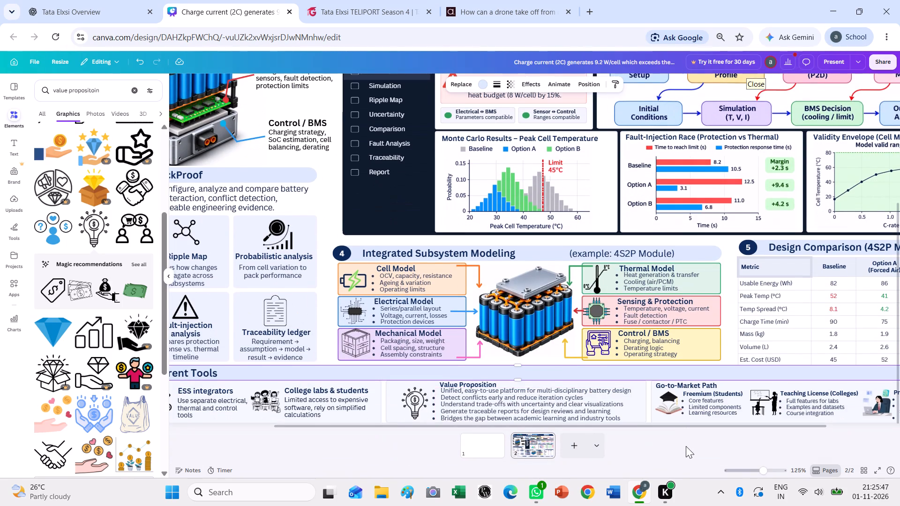
pyautogui.click(686, 446)
pyautogui.keyDown('ctrl'); pyautogui.scroll(-3, 674, 368); pyautogui.keyUp('ctrl')
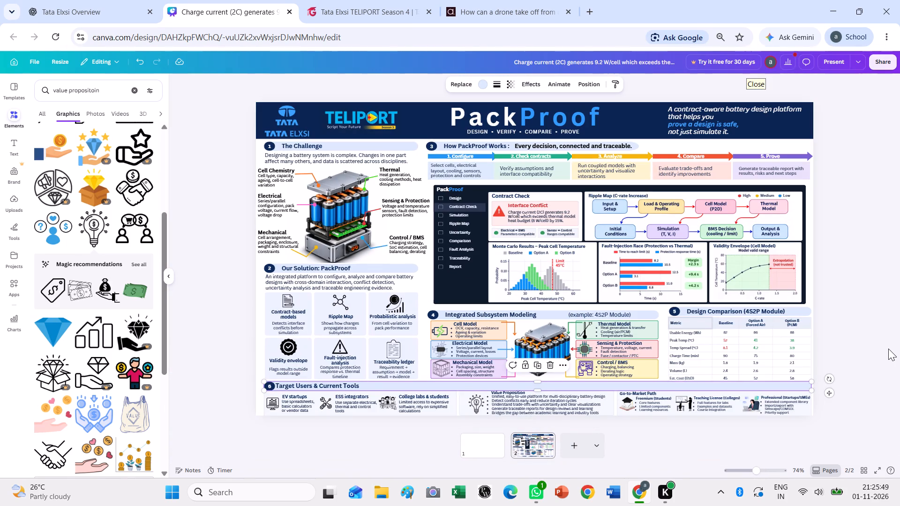
pyautogui.click(882, 345)
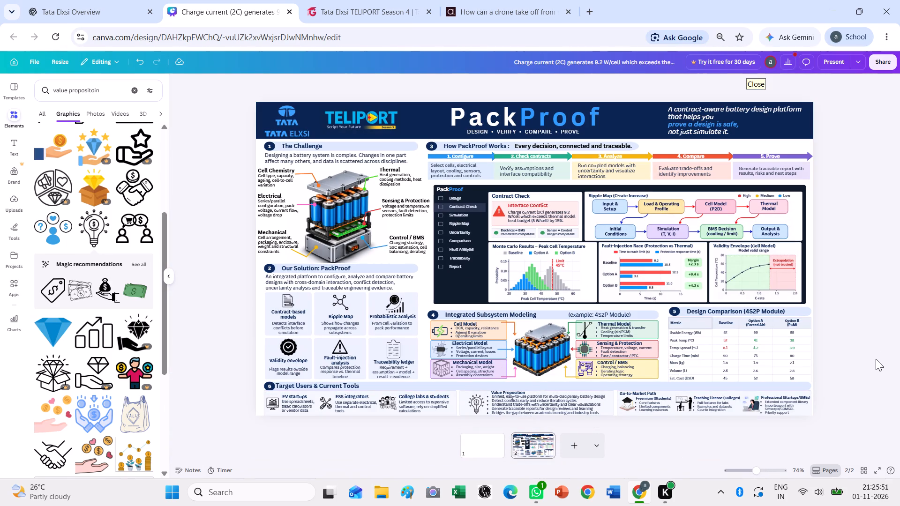
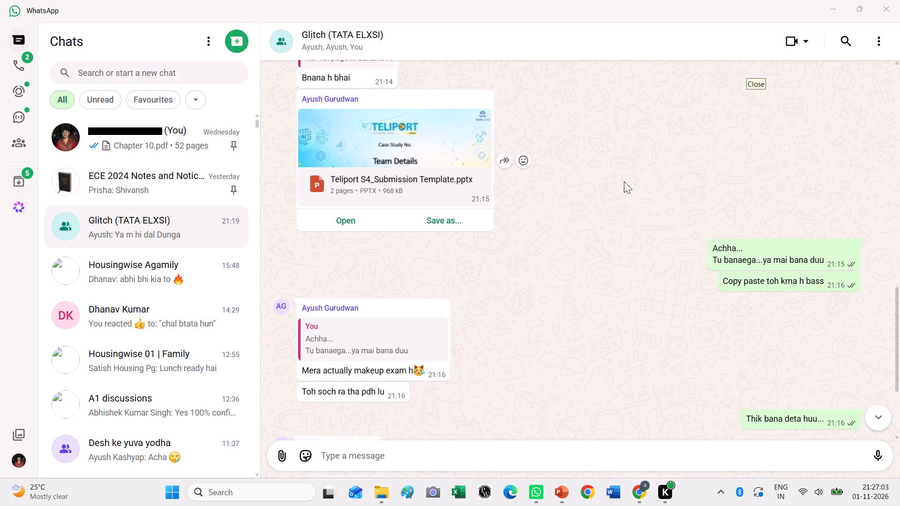
# Look over both slides of the Teliport S4_Submission Template in PowerPoint and return to the PackProof poster in Canva.
pyautogui.click(558, 493)
pyautogui.scroll(-1, 735, 323)
pyautogui.scroll(2, 123, 152)
pyautogui.click(116, 123)
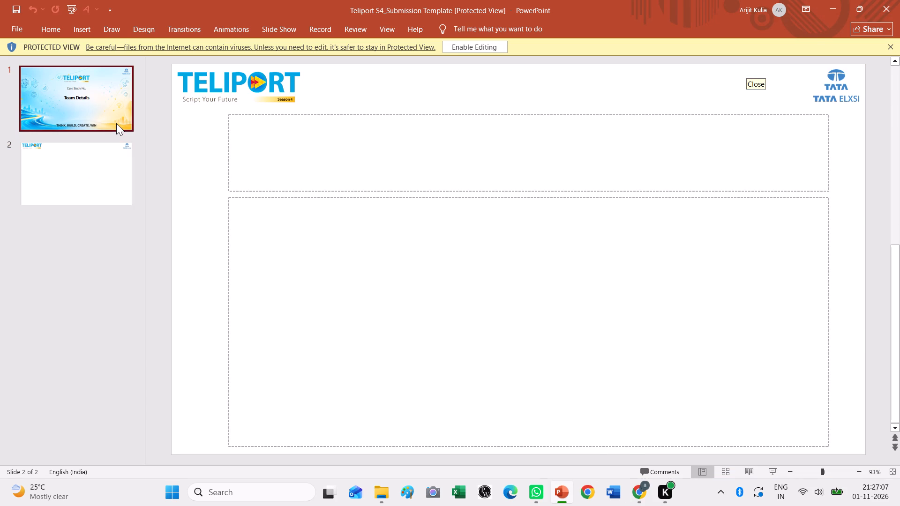
pyautogui.click(65, 187)
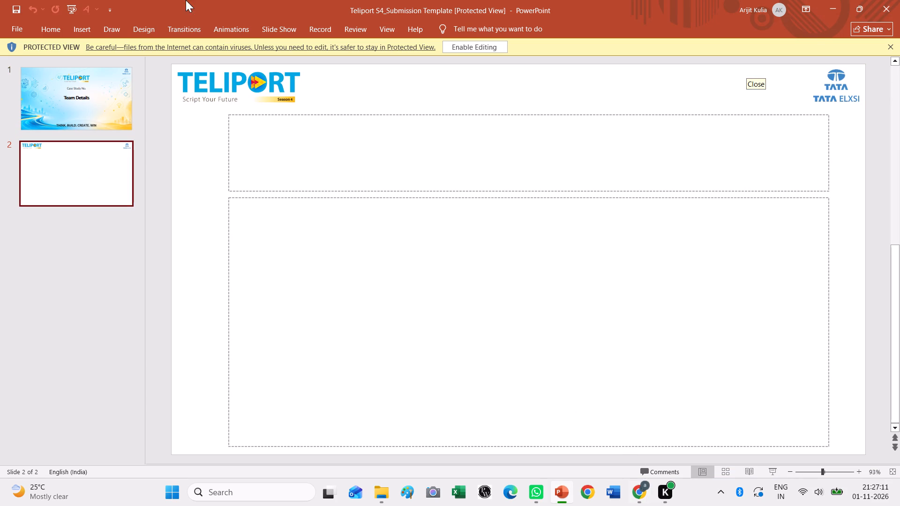
pyautogui.click(637, 491)
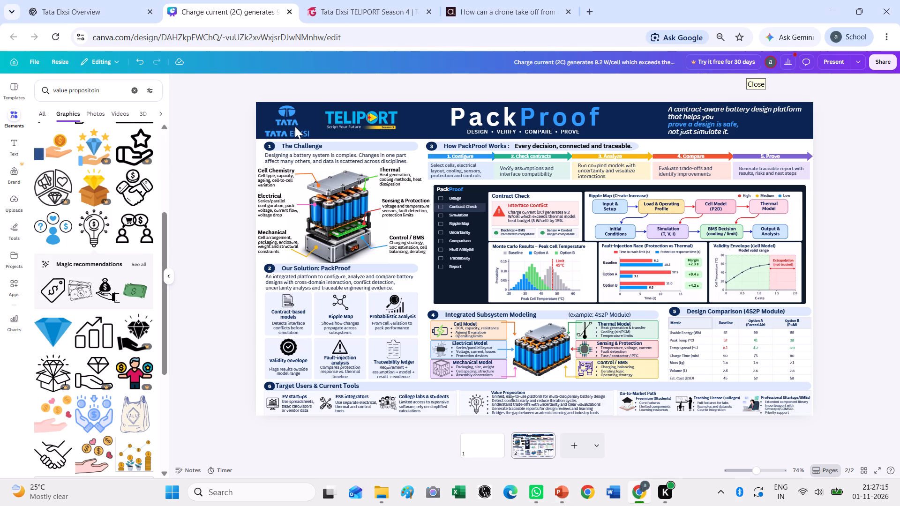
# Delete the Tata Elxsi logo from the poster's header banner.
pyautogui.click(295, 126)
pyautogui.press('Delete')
# Switch to PowerPoint, copy the Tata Elxsi logo from slide 2 of the Teliport submission template, and return to the Canva poster.
pyautogui.click(561, 494)
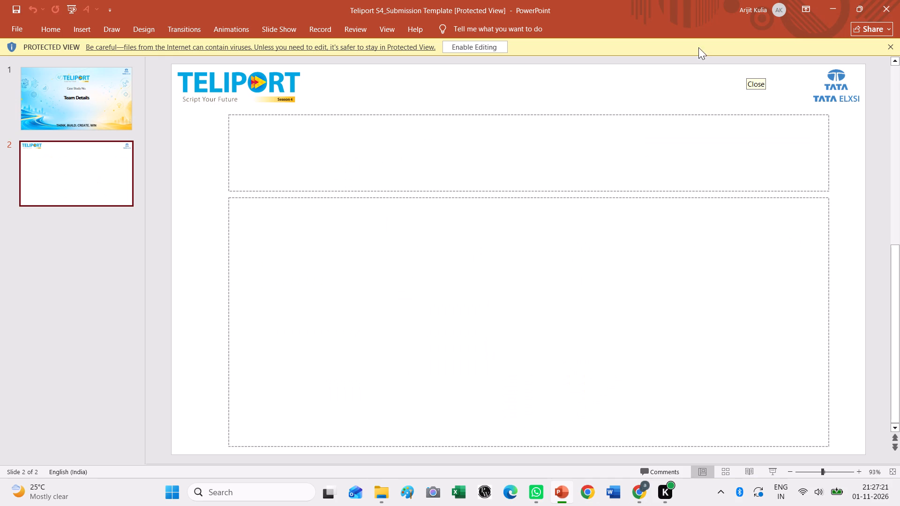
pyautogui.click(830, 85)
pyautogui.hotkey('ctrl', 'c')
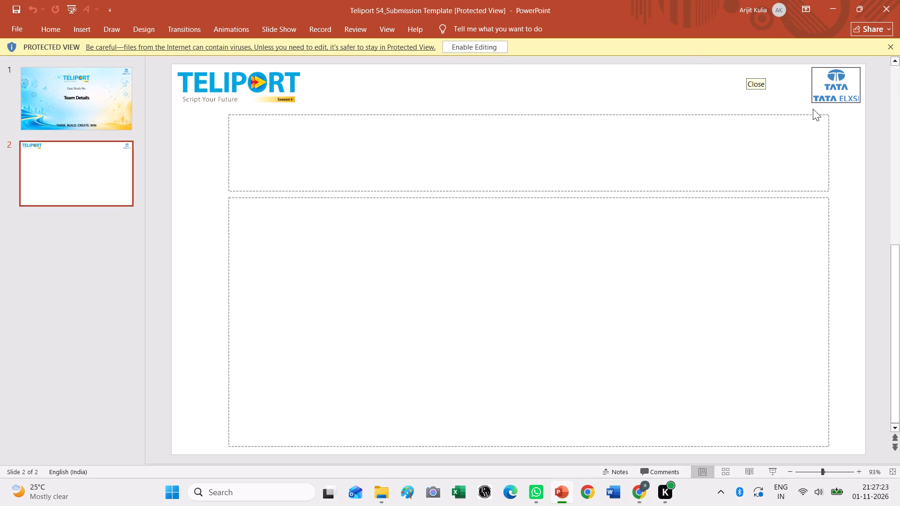
pyautogui.click(631, 491)
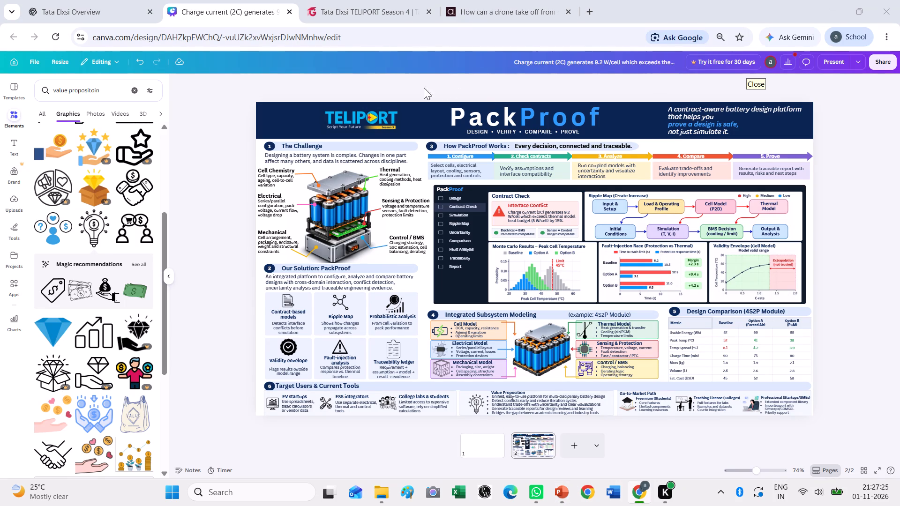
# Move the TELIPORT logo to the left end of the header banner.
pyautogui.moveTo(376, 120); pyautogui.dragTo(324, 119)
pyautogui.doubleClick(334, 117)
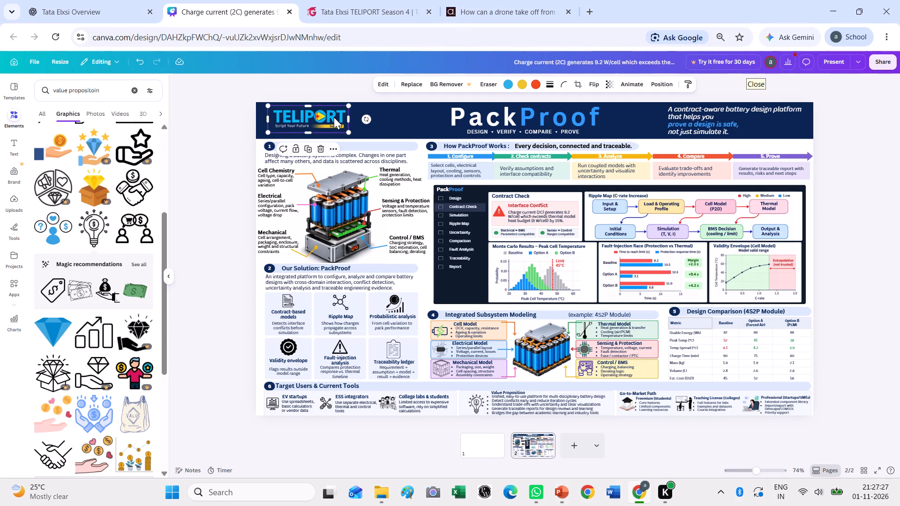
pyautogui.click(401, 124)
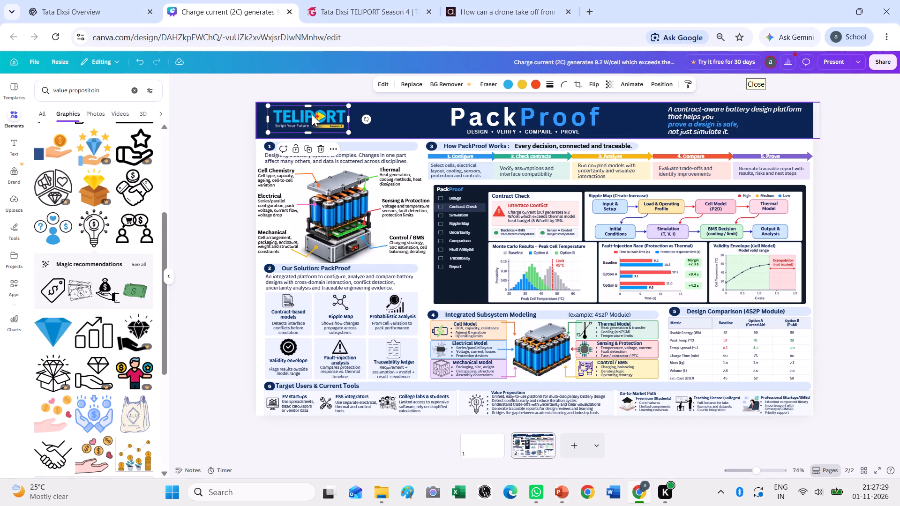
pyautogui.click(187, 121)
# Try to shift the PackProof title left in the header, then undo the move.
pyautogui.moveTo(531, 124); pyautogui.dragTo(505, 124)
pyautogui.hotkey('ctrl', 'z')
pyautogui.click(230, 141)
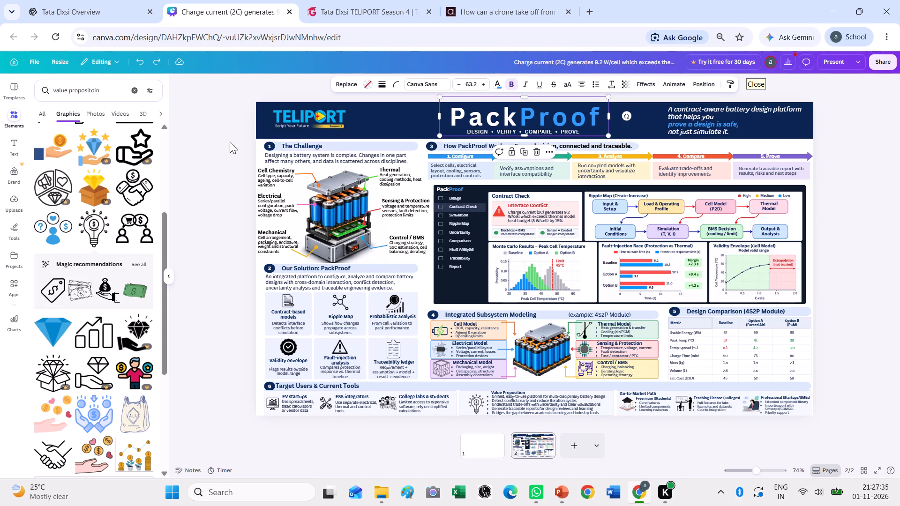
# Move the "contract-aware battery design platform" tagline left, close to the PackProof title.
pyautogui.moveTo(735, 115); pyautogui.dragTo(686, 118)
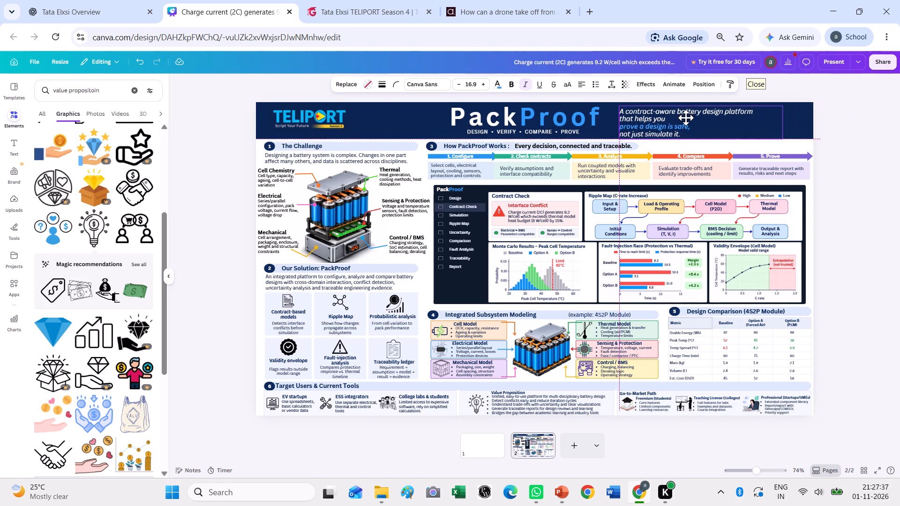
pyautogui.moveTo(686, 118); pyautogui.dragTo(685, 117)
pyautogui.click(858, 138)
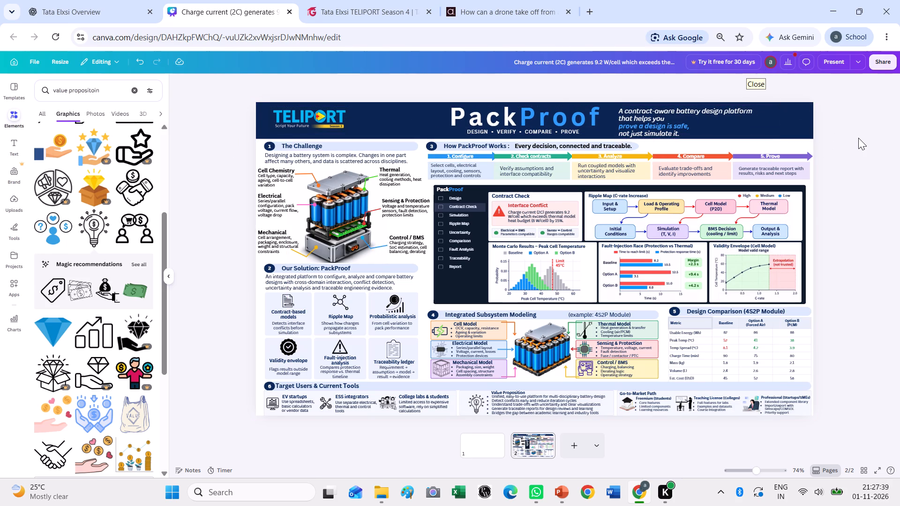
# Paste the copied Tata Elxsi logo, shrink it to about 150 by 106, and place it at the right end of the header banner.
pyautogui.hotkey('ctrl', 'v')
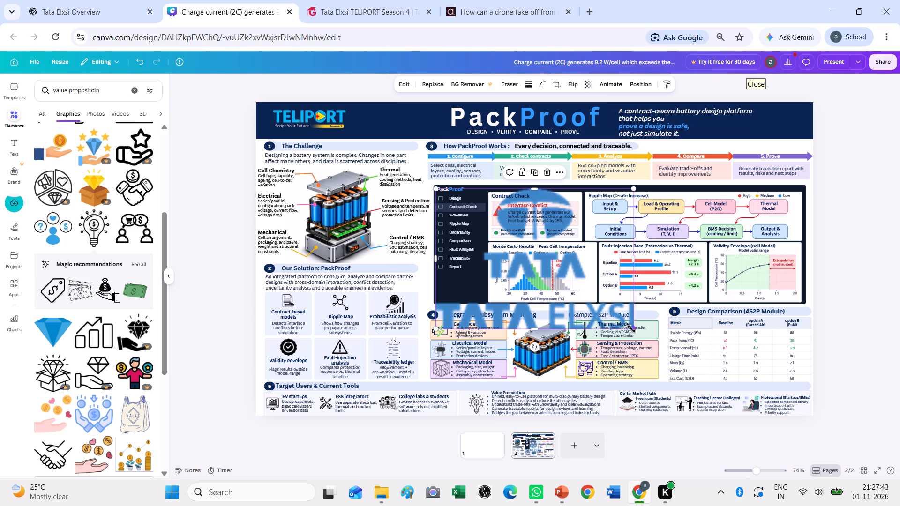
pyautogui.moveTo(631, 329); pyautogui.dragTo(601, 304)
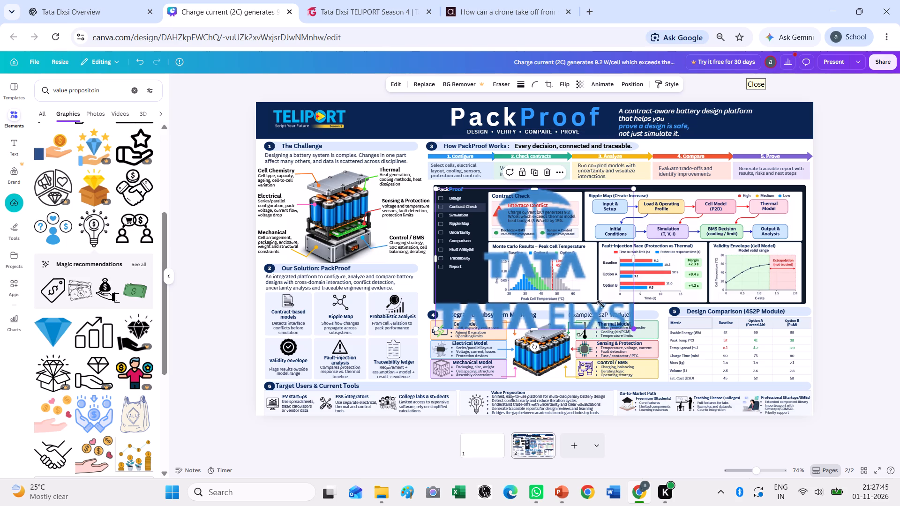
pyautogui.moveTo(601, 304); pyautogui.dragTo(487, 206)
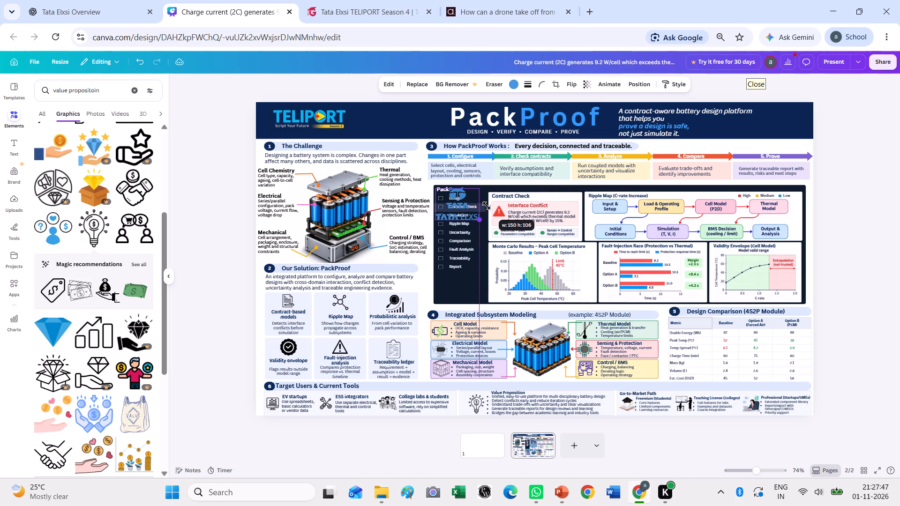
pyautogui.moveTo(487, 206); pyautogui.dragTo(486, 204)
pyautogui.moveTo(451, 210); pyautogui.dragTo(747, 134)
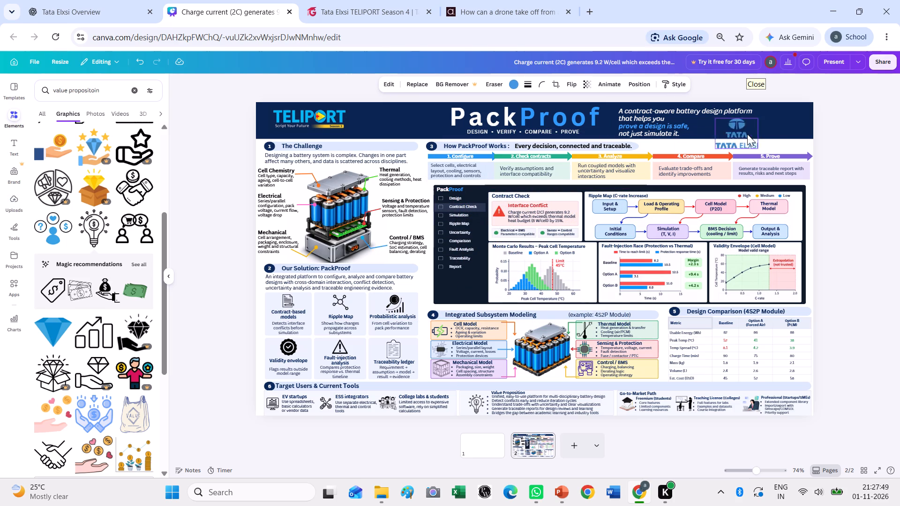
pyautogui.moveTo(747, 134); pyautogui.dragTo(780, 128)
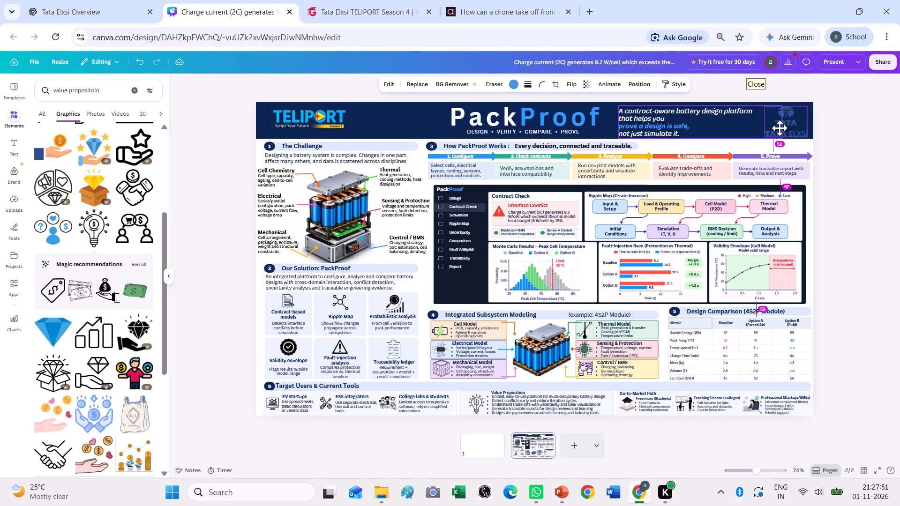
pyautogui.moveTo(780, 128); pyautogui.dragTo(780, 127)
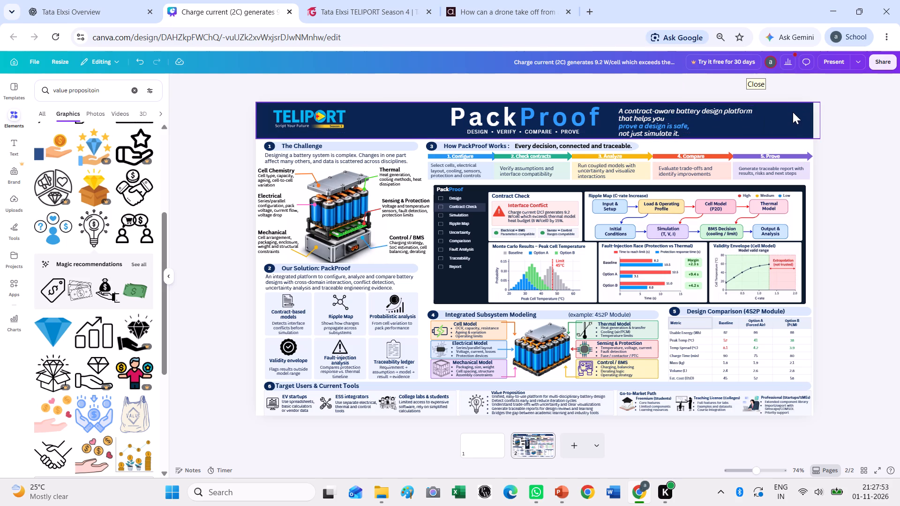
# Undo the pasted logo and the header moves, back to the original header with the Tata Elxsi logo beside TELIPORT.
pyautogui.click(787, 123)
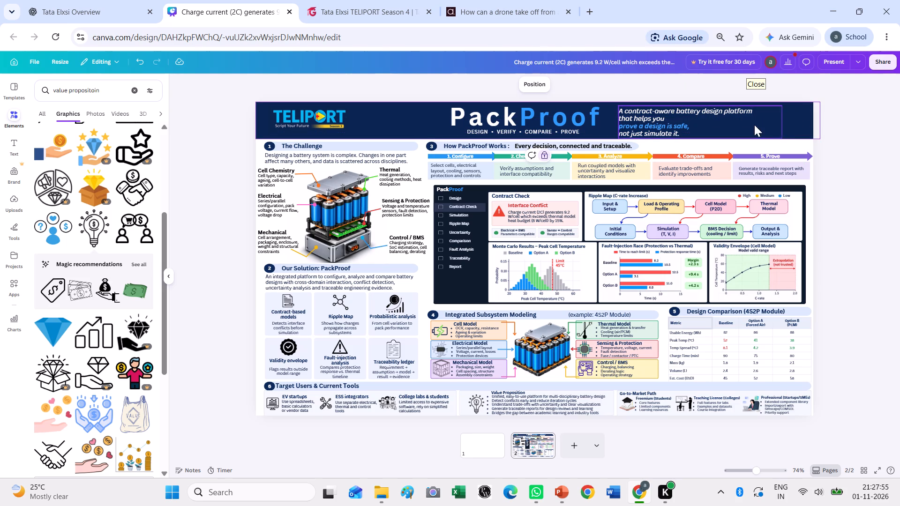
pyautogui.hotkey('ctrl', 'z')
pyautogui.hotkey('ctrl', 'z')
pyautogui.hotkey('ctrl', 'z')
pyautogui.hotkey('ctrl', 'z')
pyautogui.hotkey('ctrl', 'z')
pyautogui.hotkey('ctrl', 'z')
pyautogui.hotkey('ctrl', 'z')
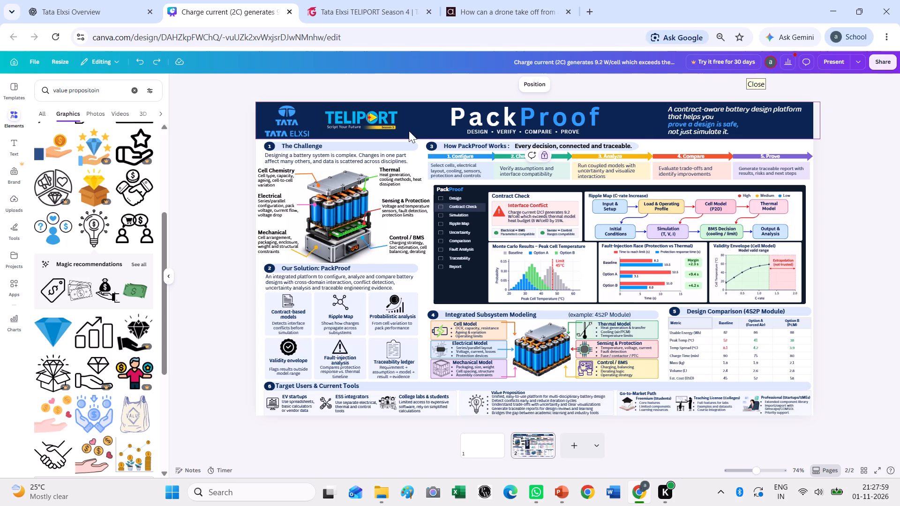
# Move the Tata Elxsi logo out of the header onto the poster body, beside the Sensing & Protection label.
pyautogui.moveTo(302, 123); pyautogui.dragTo(432, 203)
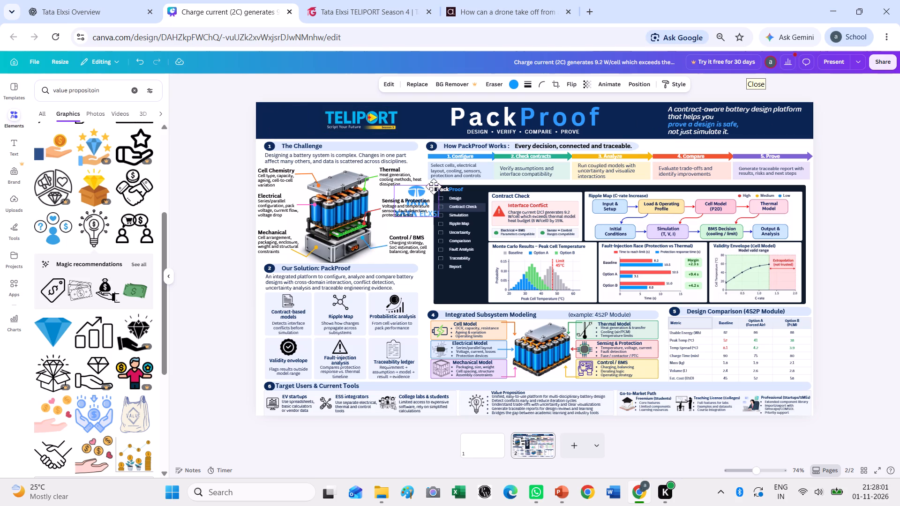
# Move the TELIPORT logo to the left end of the header banner.
pyautogui.moveTo(372, 119); pyautogui.dragTo(316, 118)
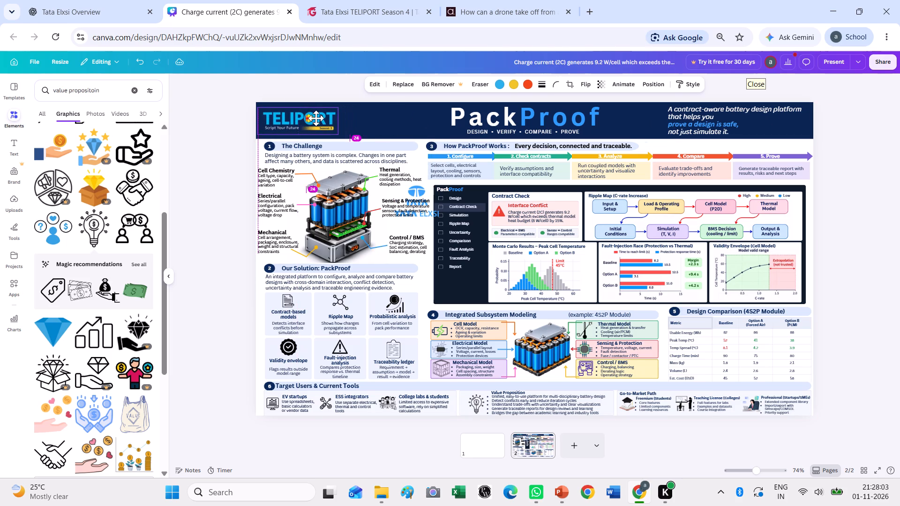
pyautogui.moveTo(316, 118); pyautogui.dragTo(316, 118)
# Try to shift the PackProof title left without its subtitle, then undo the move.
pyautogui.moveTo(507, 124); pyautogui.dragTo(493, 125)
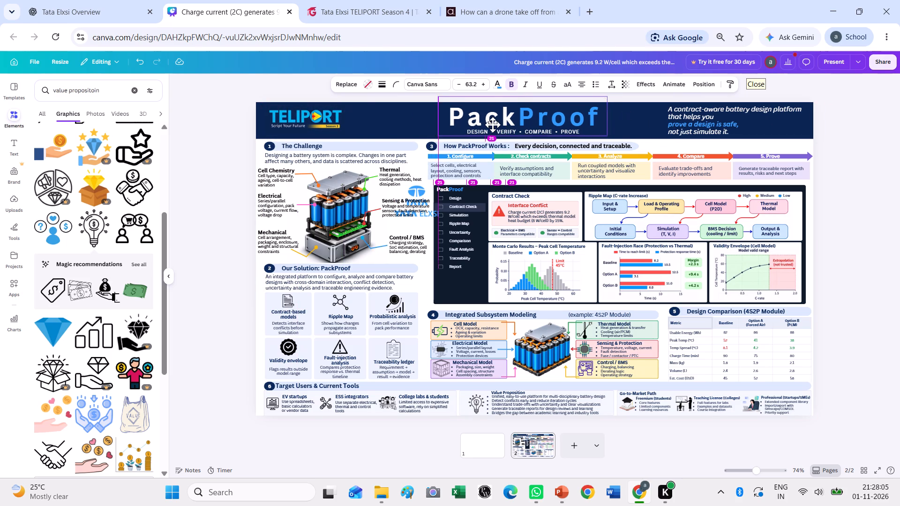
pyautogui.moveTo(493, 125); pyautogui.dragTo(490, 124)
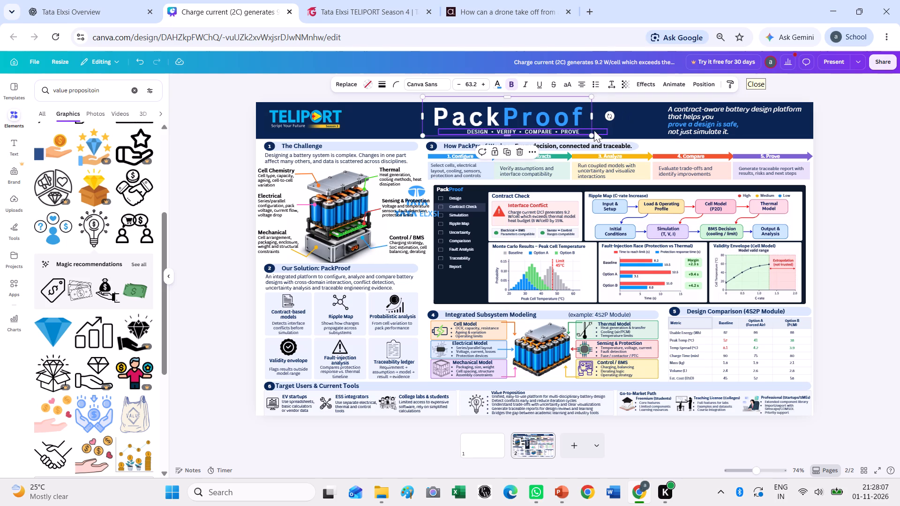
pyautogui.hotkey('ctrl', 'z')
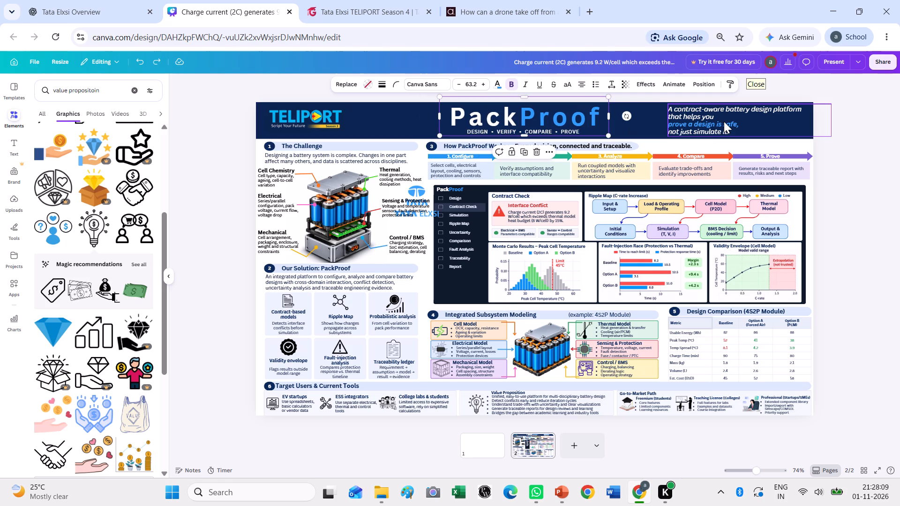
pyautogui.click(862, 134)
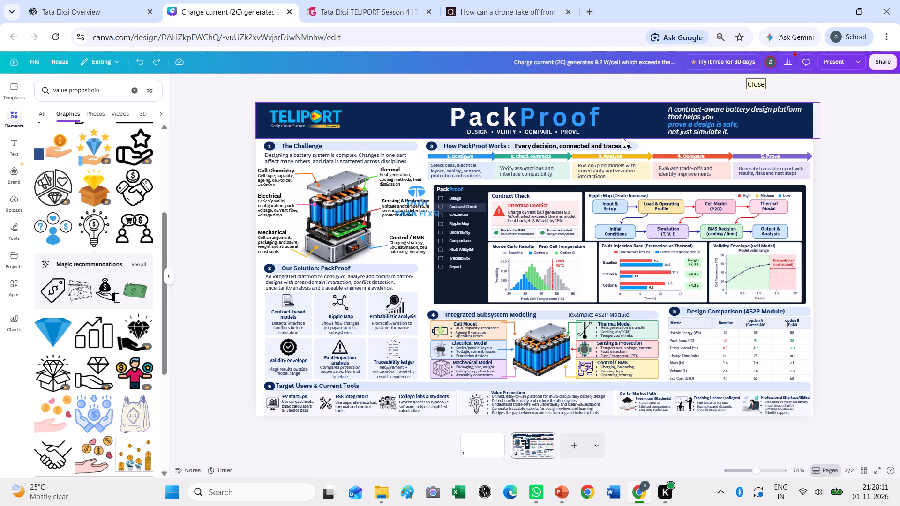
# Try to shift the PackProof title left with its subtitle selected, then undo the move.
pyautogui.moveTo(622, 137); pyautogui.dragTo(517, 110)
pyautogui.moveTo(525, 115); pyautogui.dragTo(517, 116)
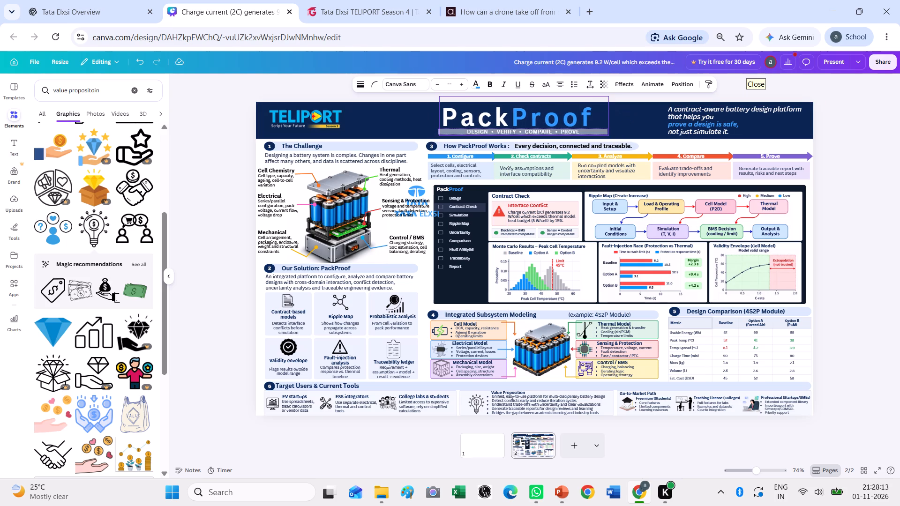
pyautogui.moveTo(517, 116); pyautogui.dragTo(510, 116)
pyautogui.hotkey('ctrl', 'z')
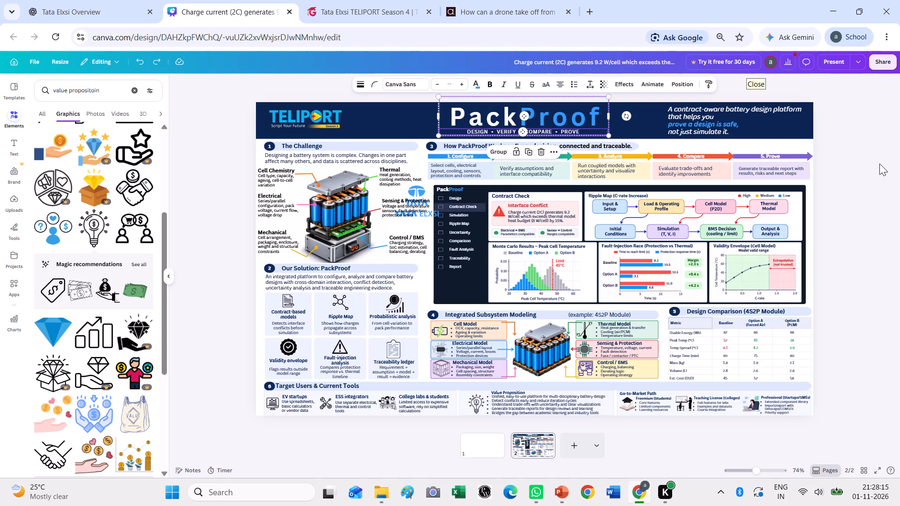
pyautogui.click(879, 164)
# Move the PackProof title and its "Design • Verify • Compare • Prove" subtitle together slightly left in the header.
pyautogui.moveTo(560, 138); pyautogui.dragTo(517, 108)
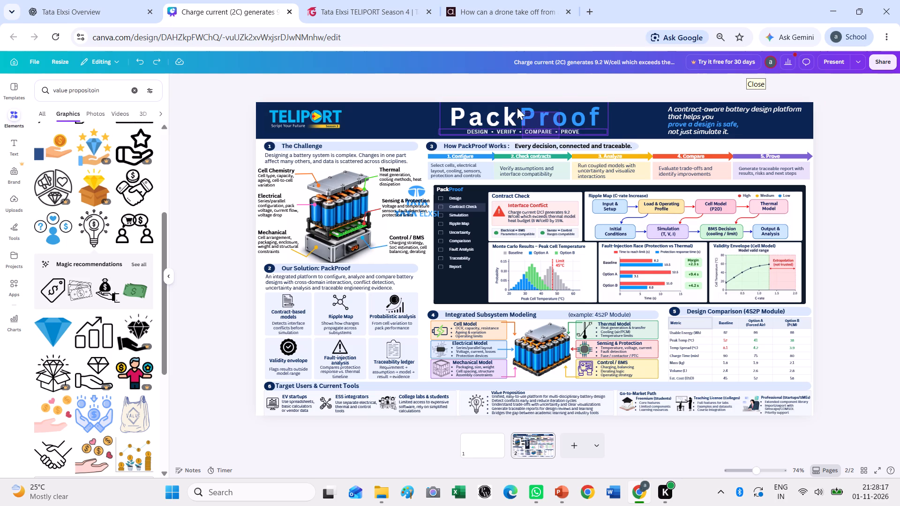
pyautogui.moveTo(517, 108); pyautogui.dragTo(513, 105)
pyautogui.moveTo(514, 114); pyautogui.dragTo(495, 114)
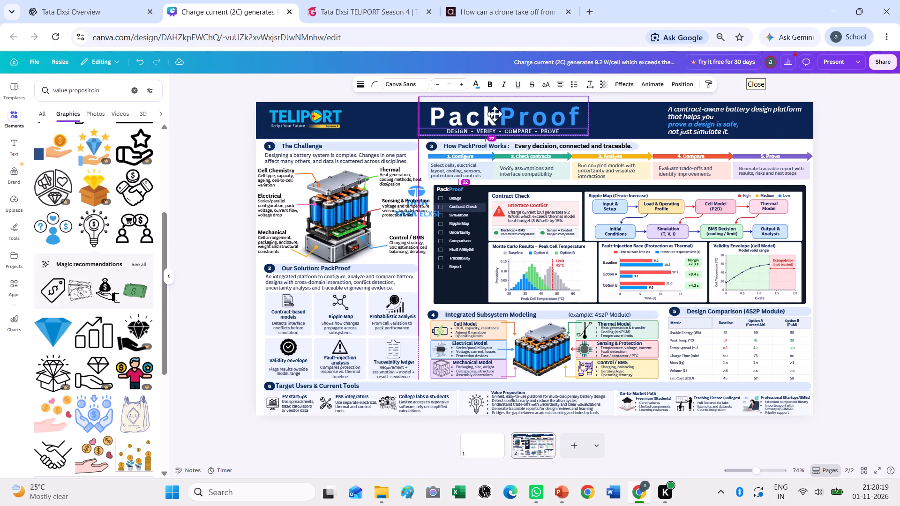
pyautogui.moveTo(495, 114); pyautogui.dragTo(499, 114)
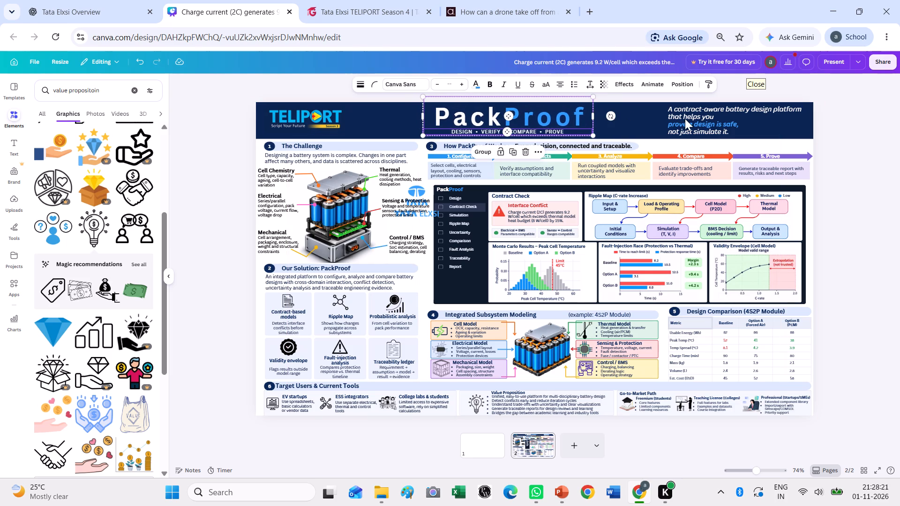
# Move the "contract-aware battery design platform" tagline left, close to the PackProof title.
pyautogui.moveTo(693, 119); pyautogui.dragTo(630, 119)
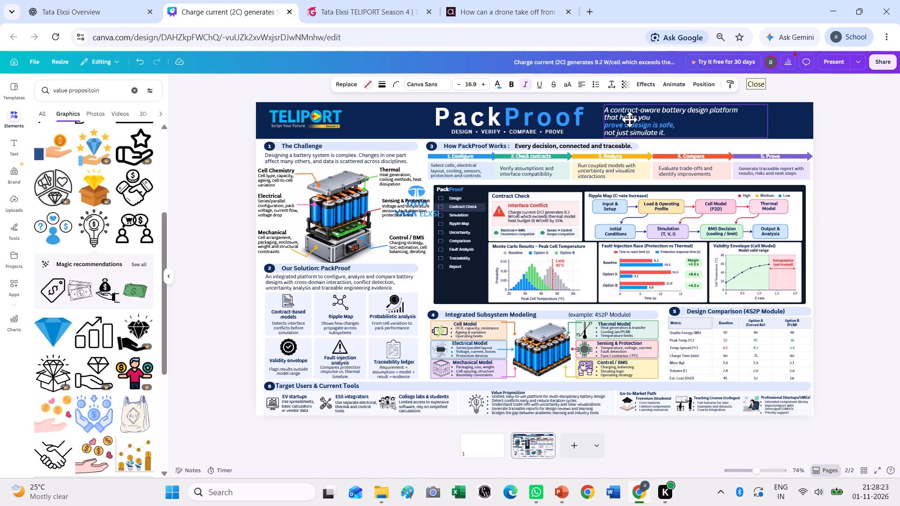
pyautogui.moveTo(630, 119); pyautogui.dragTo(627, 119)
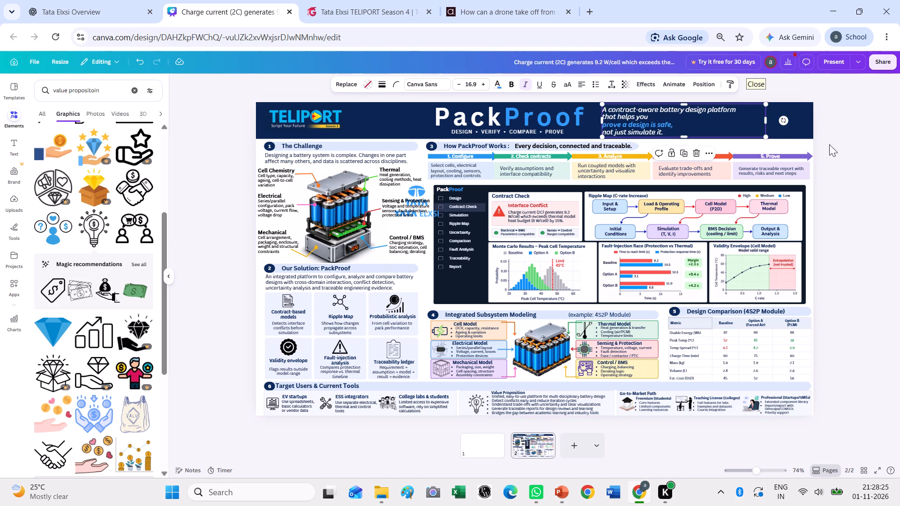
pyautogui.click(848, 140)
# Paste a copy of the Tata Elxsi logo, shrink it to fit the header, and place it at the header's right end.
pyautogui.hotkey('ctrl', 'v')
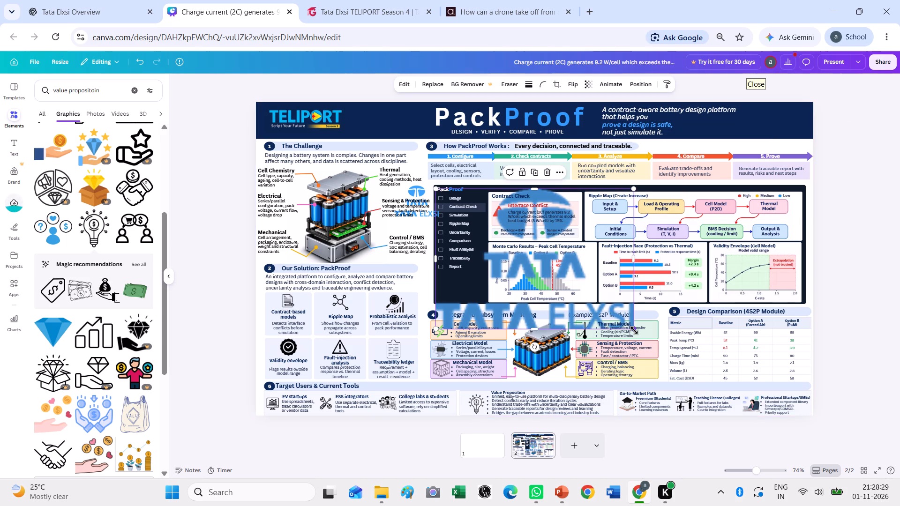
pyautogui.moveTo(634, 330); pyautogui.dragTo(493, 212)
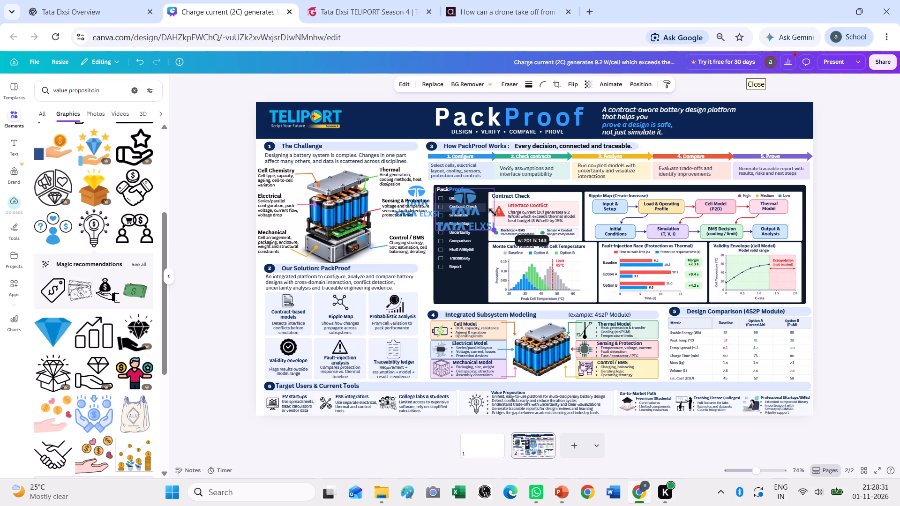
pyautogui.moveTo(493, 212); pyautogui.dragTo(481, 202)
pyautogui.moveTo(457, 207); pyautogui.dragTo(707, 137)
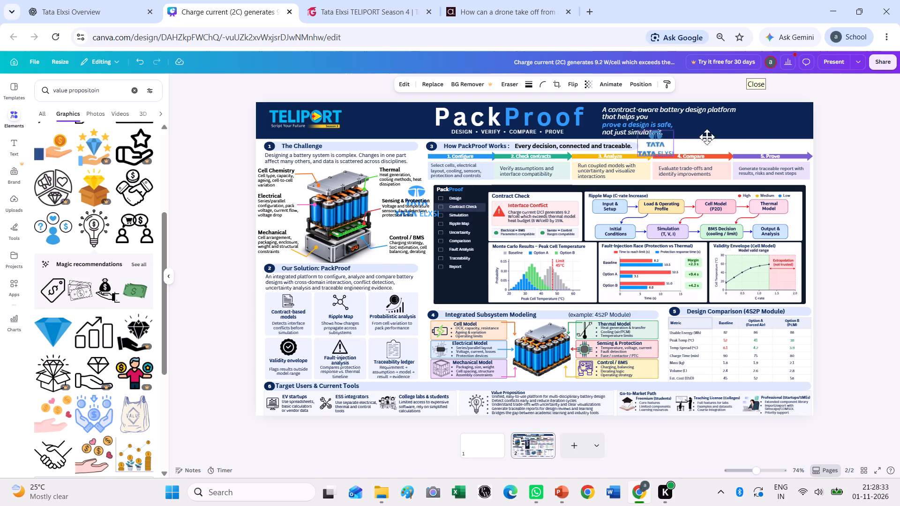
pyautogui.moveTo(707, 137); pyautogui.dragTo(791, 126)
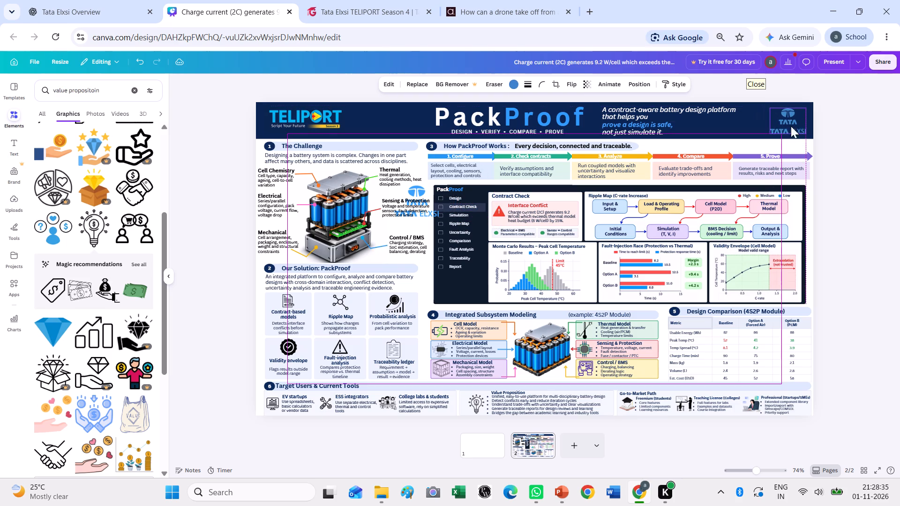
# Recolour the header's Tata Elxsi logo to a brighter blue from the colours used in the design.
pyautogui.click(519, 87)
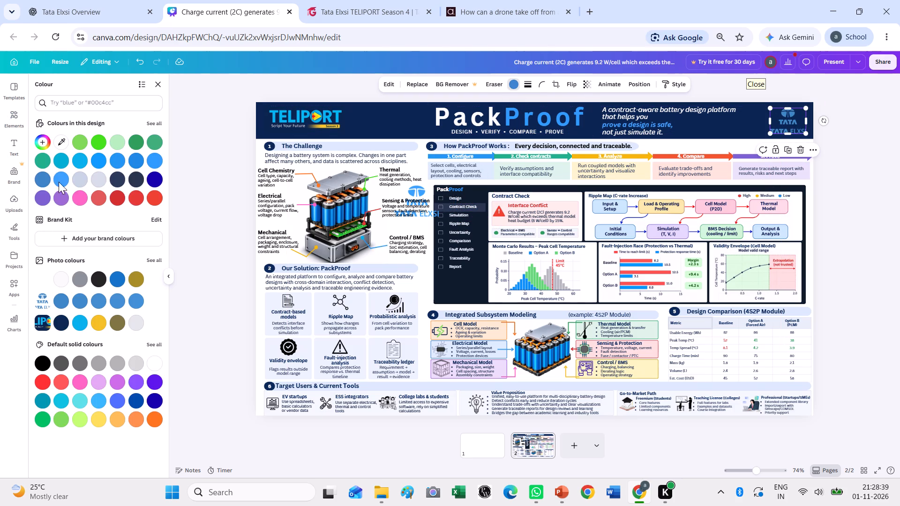
pyautogui.click(67, 164)
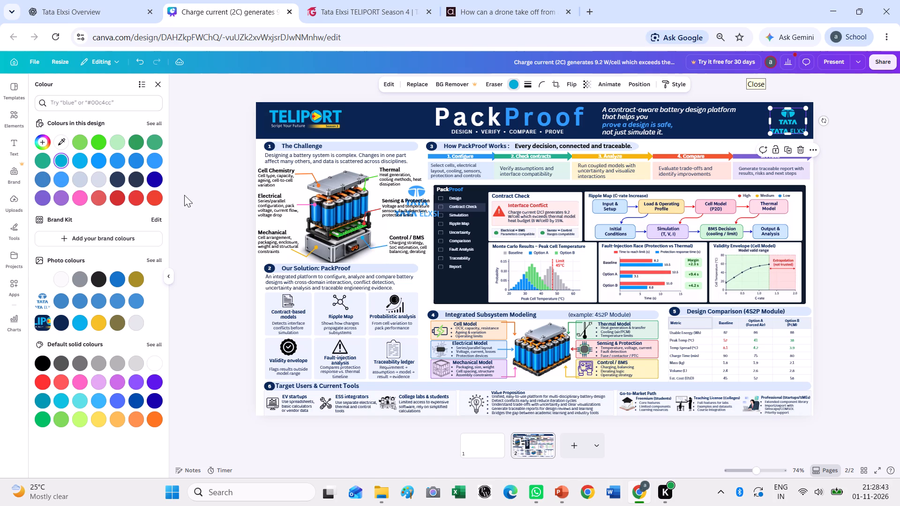
pyautogui.click(76, 156)
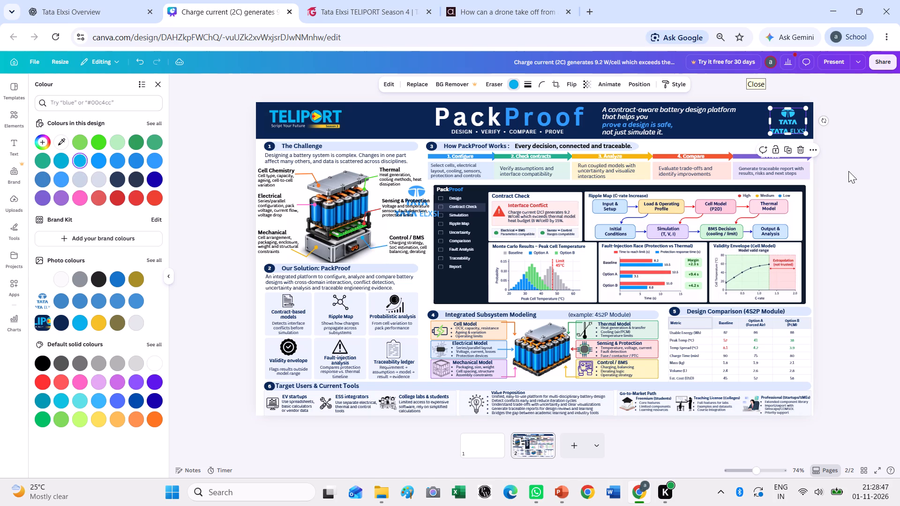
pyautogui.click(848, 171)
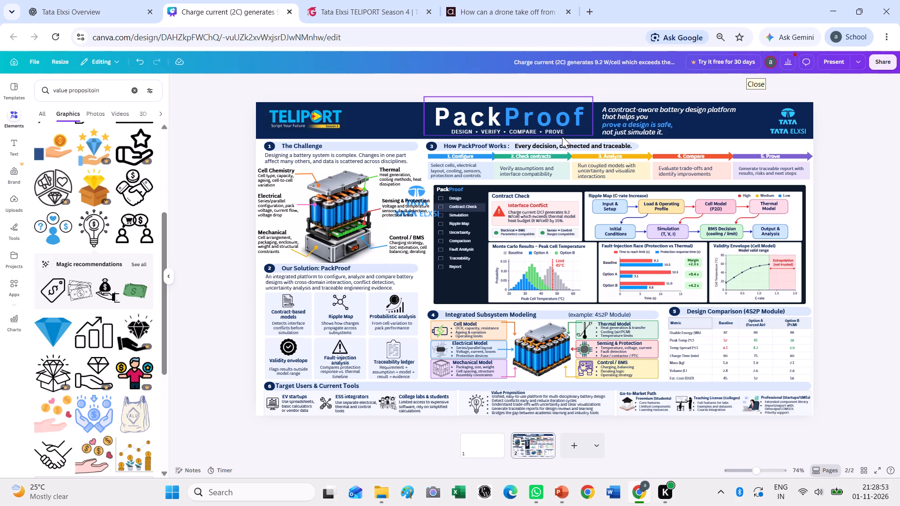
# Move the PackProof title and its "Design • Verify • Compare • Prove" subtitle together further left in the header.
pyautogui.moveTo(562, 136); pyautogui.dragTo(531, 115)
pyautogui.moveTo(530, 114); pyautogui.dragTo(508, 118)
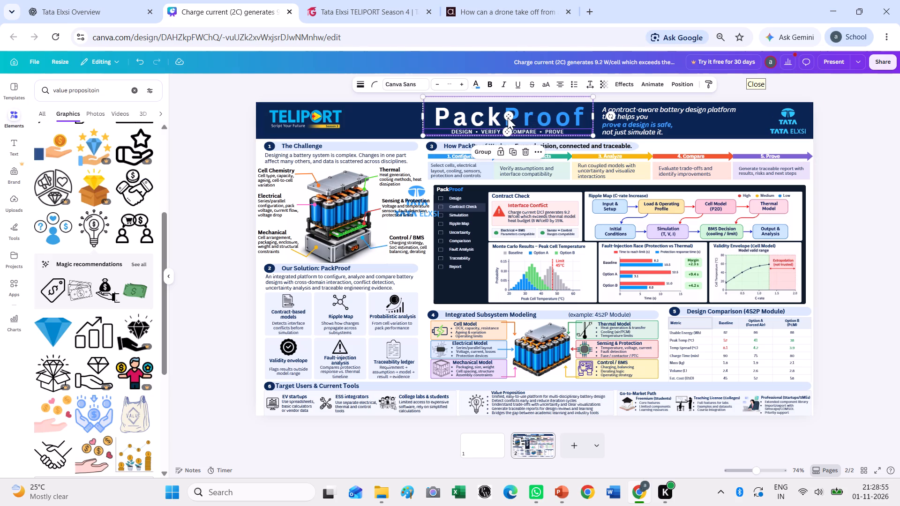
pyautogui.moveTo(508, 118); pyautogui.dragTo(501, 118)
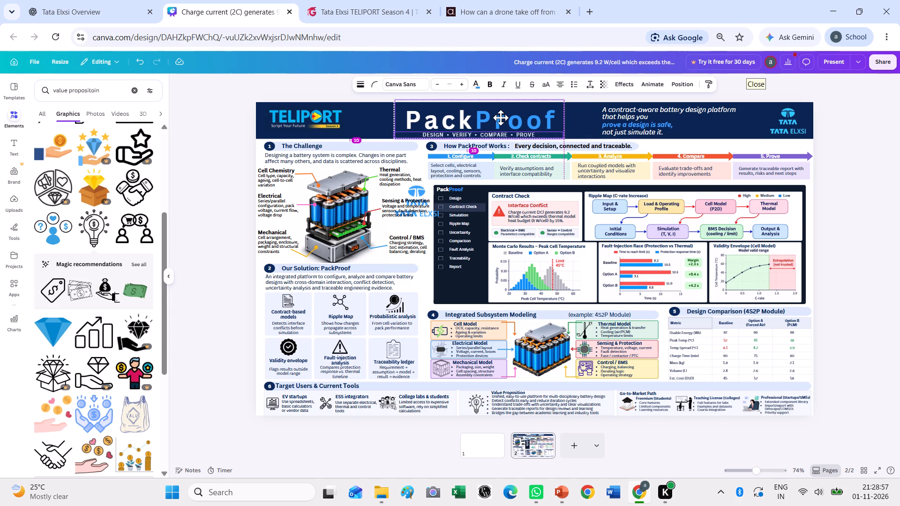
pyautogui.moveTo(501, 118); pyautogui.dragTo(501, 116)
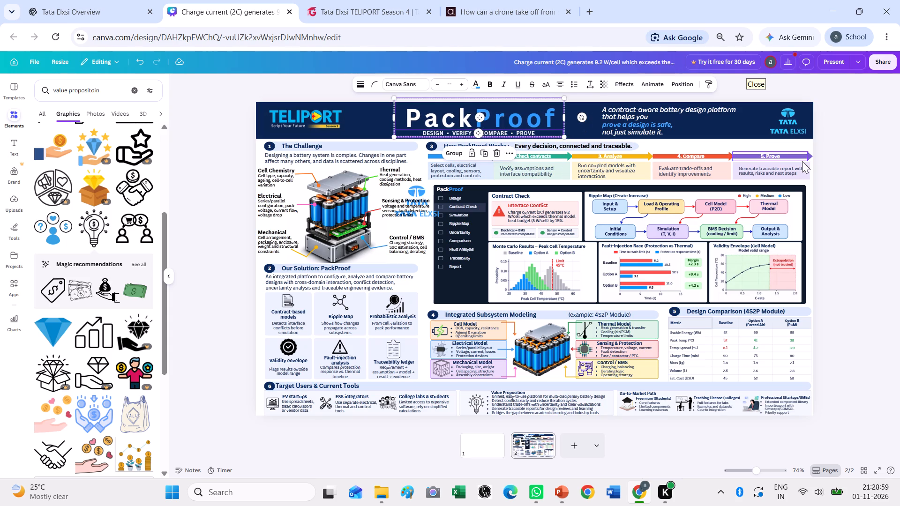
pyautogui.click(844, 167)
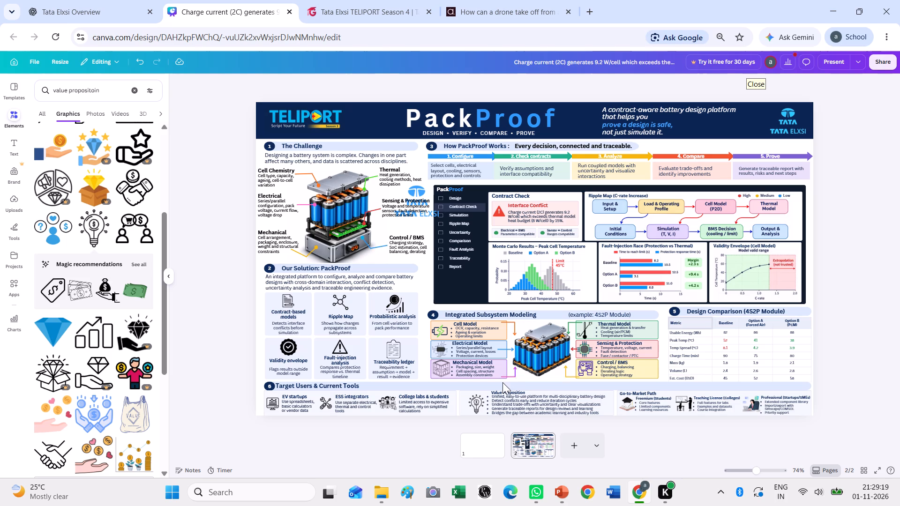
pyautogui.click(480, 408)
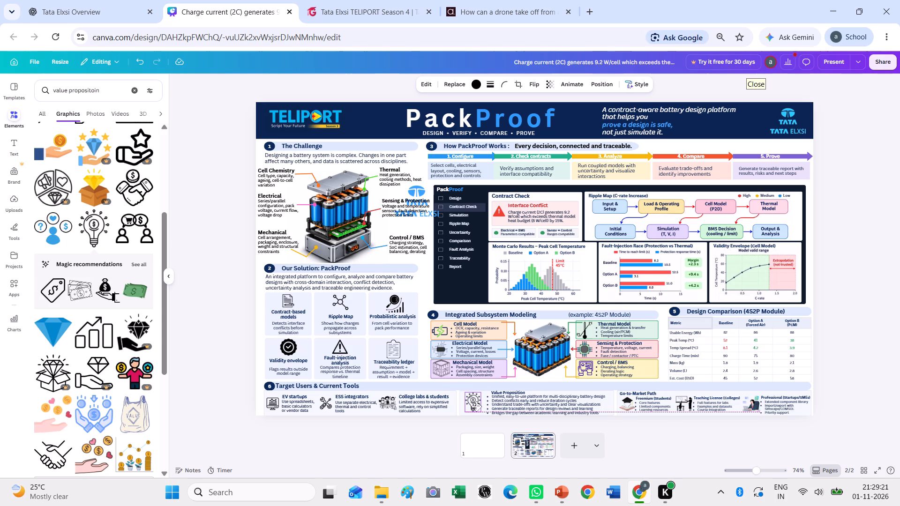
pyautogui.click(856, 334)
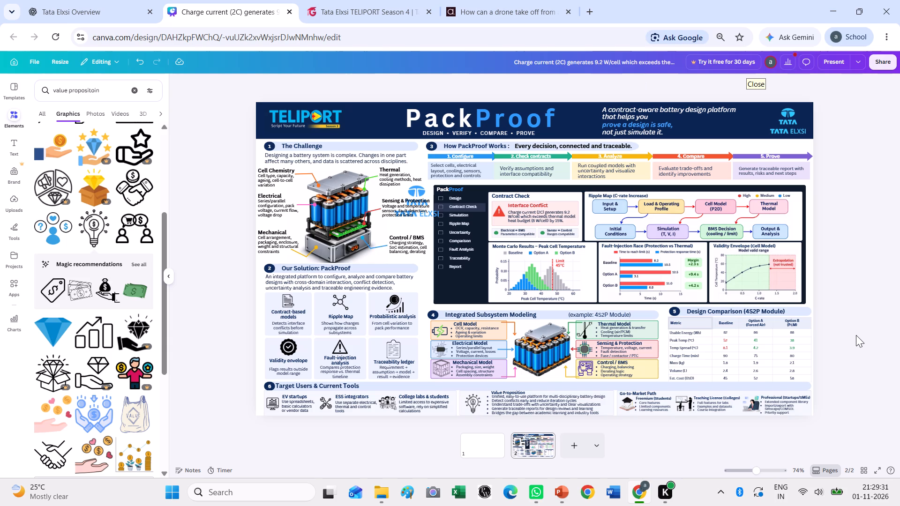
# Nudge the TELIPORT logo slightly left in the header.
pyautogui.click(292, 116)
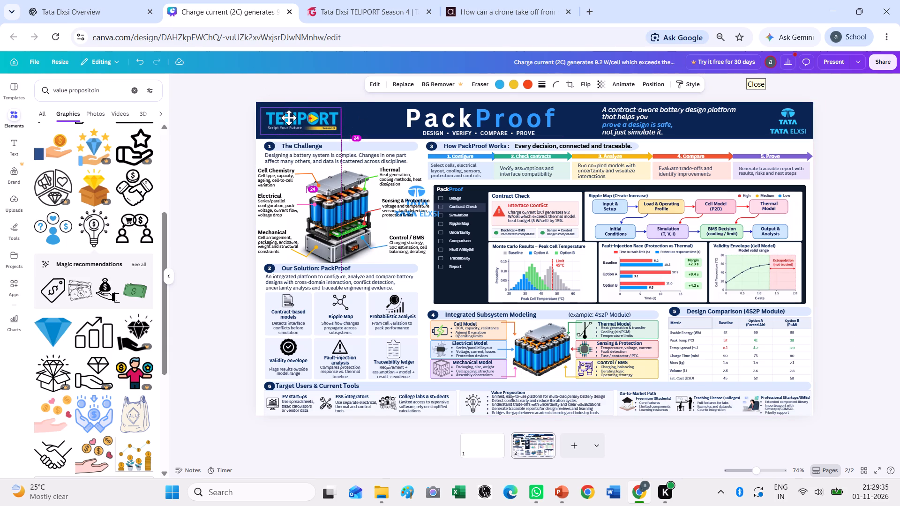
pyautogui.click(863, 301)
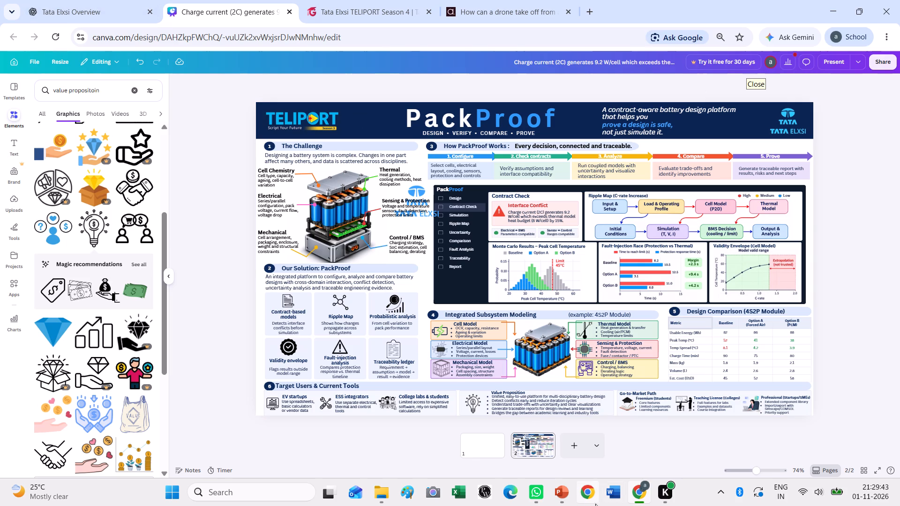
# Switch to PowerPoint and copy all the elements of the title slide in the Teliport S4 submission template.
pyautogui.click(566, 490)
pyautogui.click(73, 80)
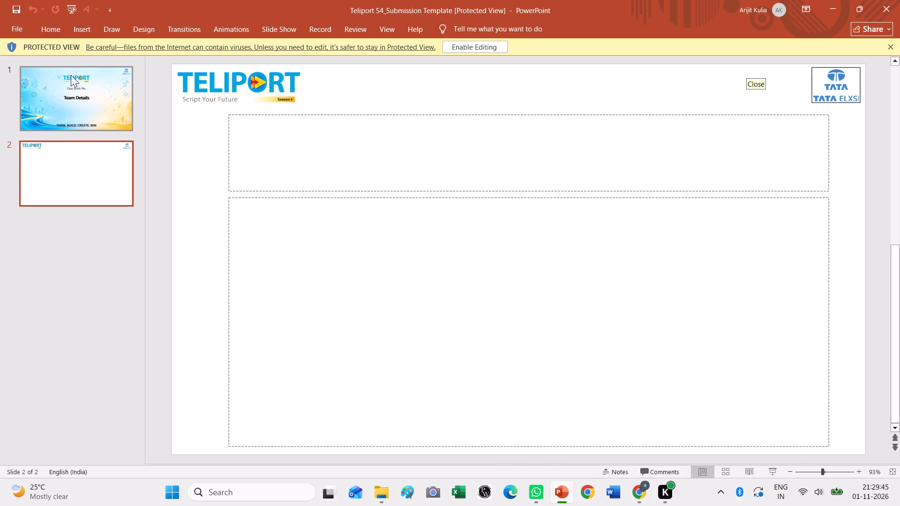
pyautogui.moveTo(152, 64); pyautogui.dragTo(153, 64)
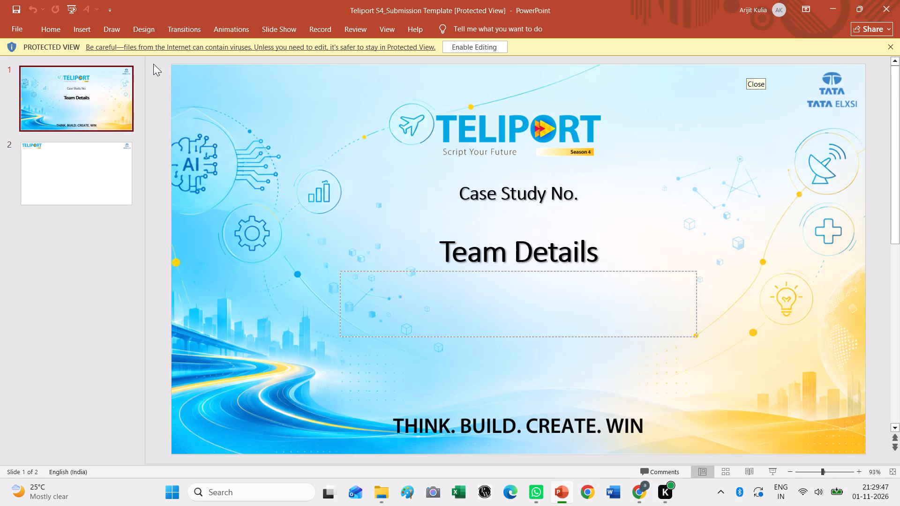
pyautogui.moveTo(153, 64); pyautogui.dragTo(869, 455)
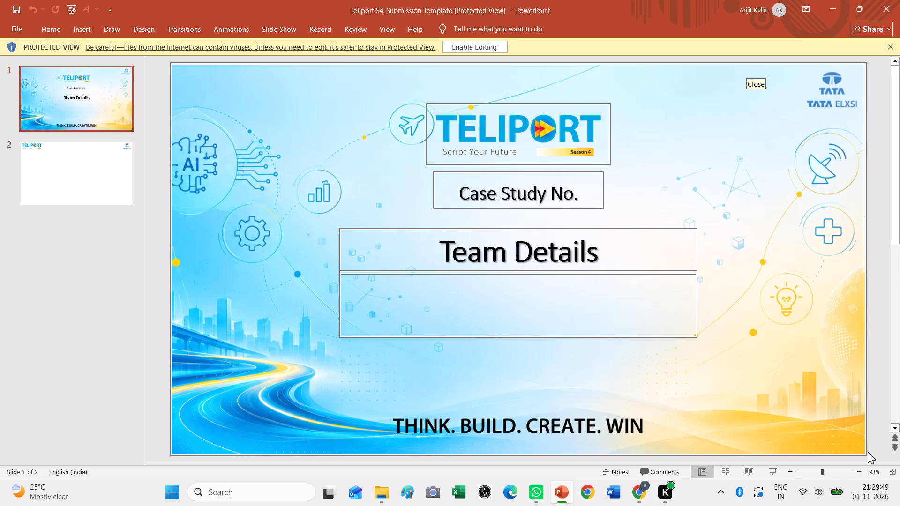
pyautogui.click(808, 414)
pyautogui.hotkey('ctrl', 'a')
pyautogui.hotkey('ctrl', 'a')
pyautogui.hotkey('ctrl', 'c')
# Switch back to Canva, add a page after the poster, and paste the copied title slide onto it.
pyautogui.click(640, 487)
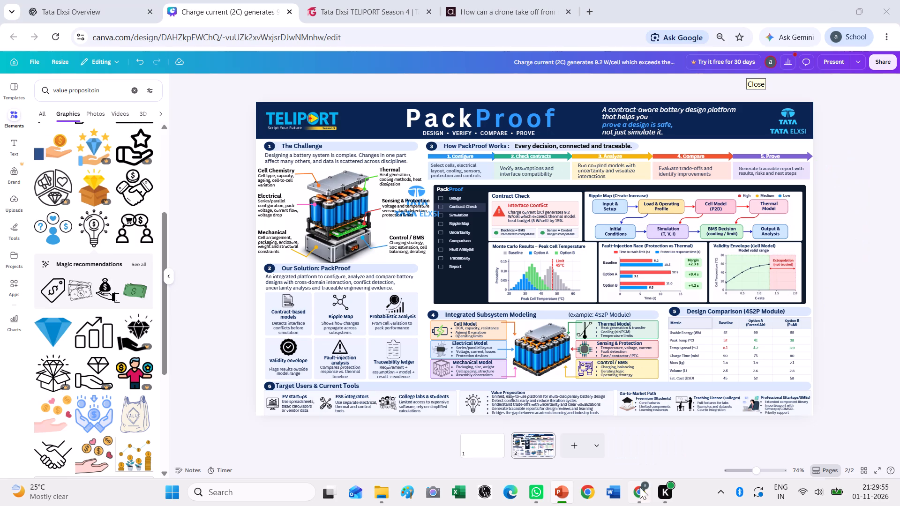
pyautogui.click(574, 440)
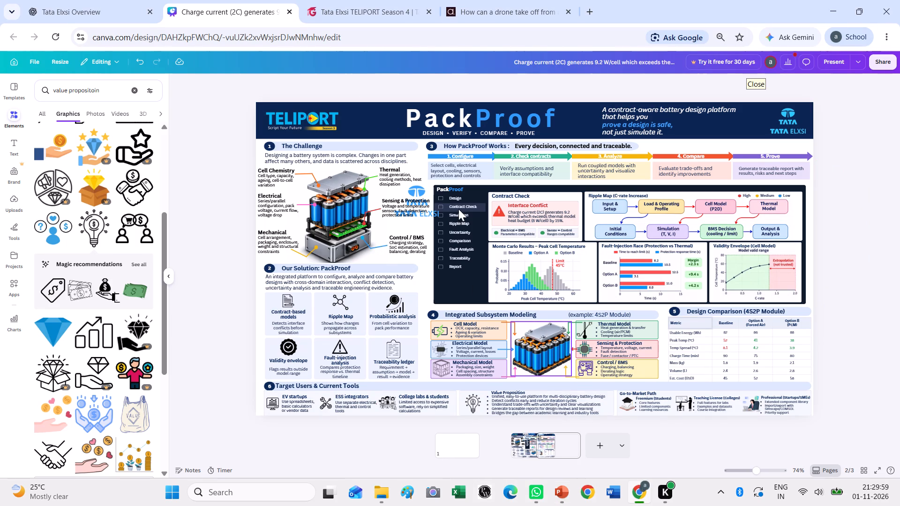
pyautogui.hotkey('ctrl', 'v')
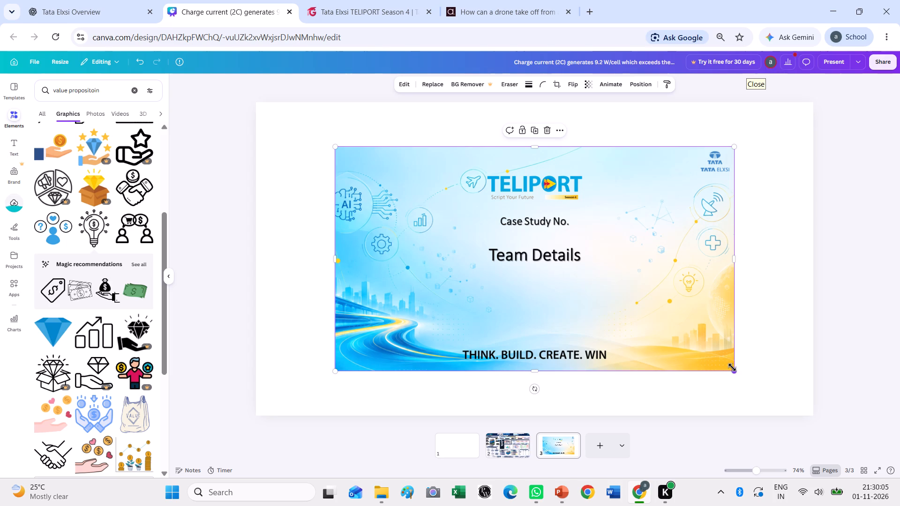
# Enlarge the pasted title slide image to fill the whole page at 1,920 × 1,080.
pyautogui.moveTo(732, 367); pyautogui.dragTo(801, 416)
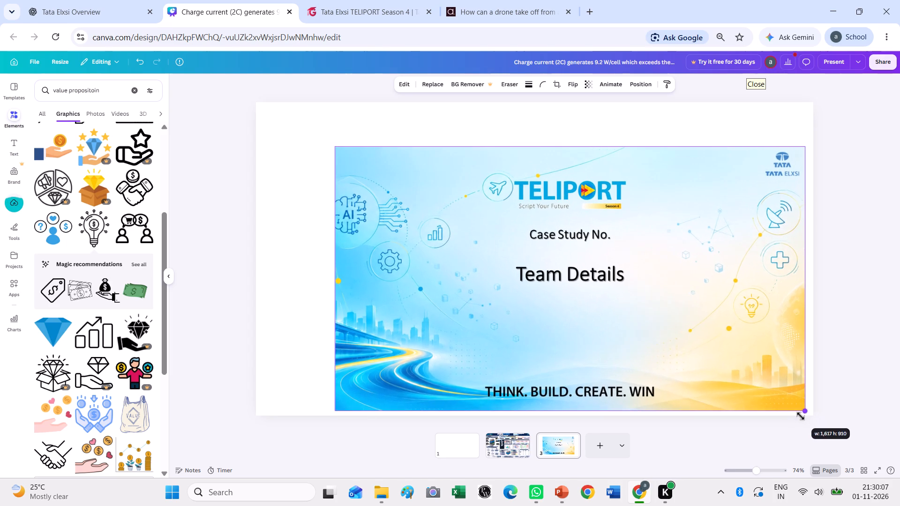
pyautogui.moveTo(801, 416); pyautogui.dragTo(809, 424)
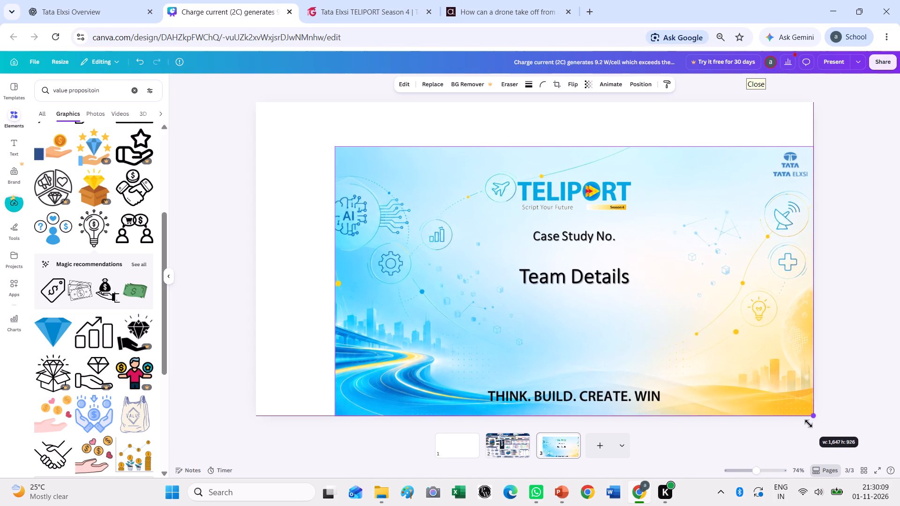
pyautogui.moveTo(809, 424); pyautogui.dragTo(807, 422)
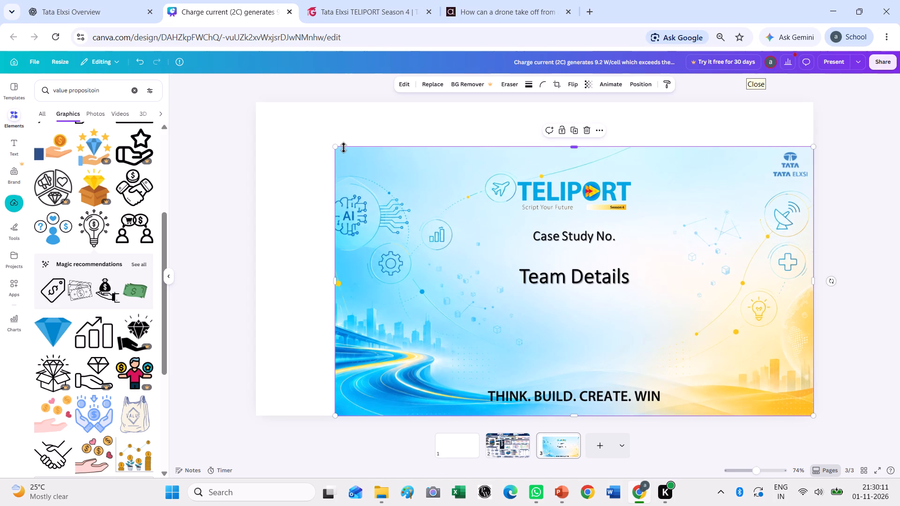
pyautogui.moveTo(336, 148); pyautogui.dragTo(253, 109)
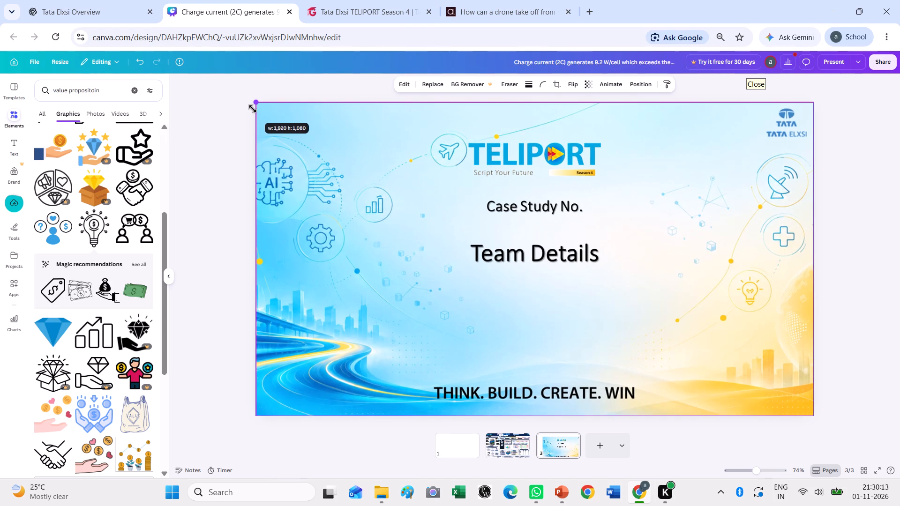
pyautogui.moveTo(253, 109); pyautogui.dragTo(252, 108)
pyautogui.click(879, 267)
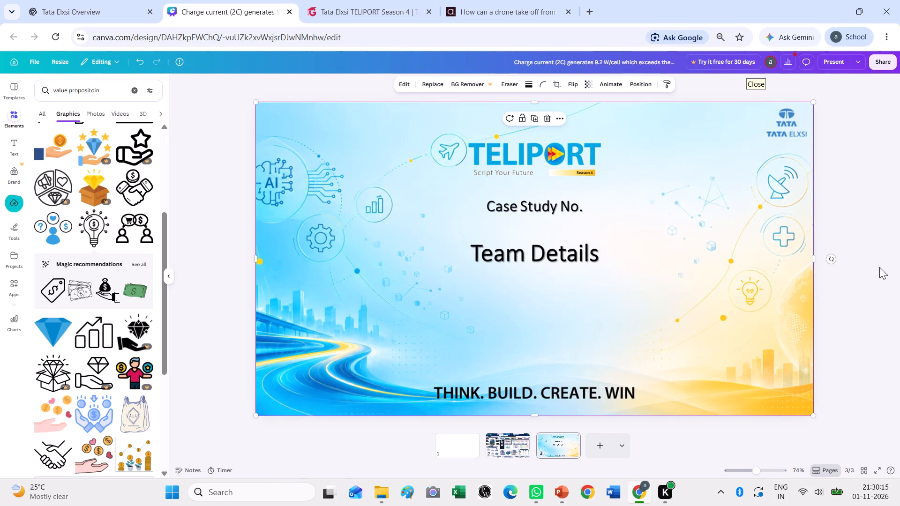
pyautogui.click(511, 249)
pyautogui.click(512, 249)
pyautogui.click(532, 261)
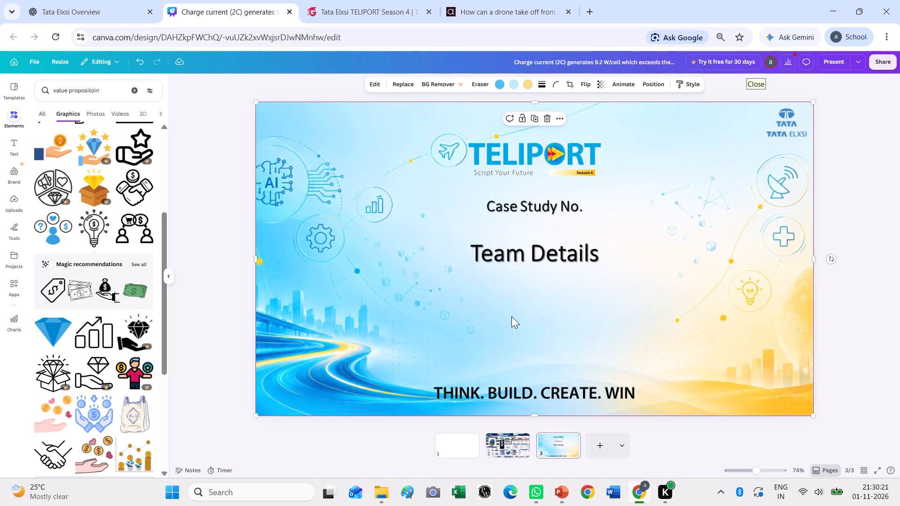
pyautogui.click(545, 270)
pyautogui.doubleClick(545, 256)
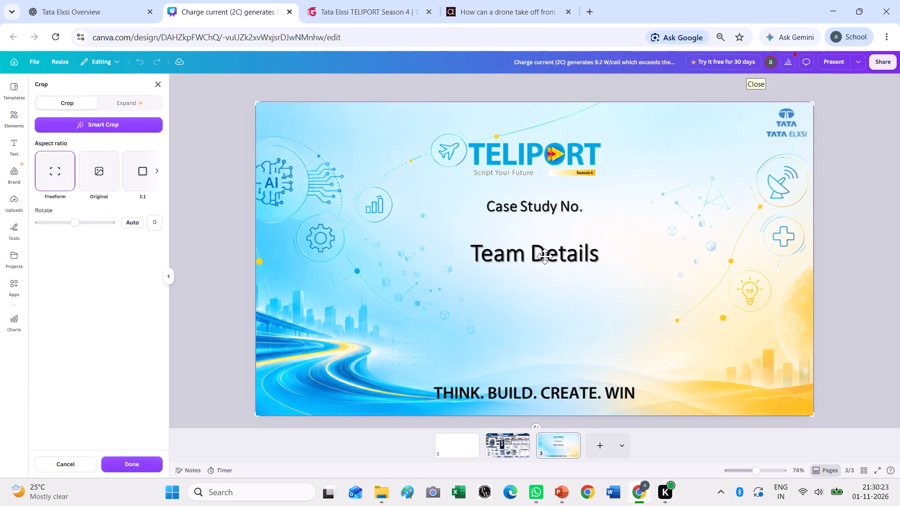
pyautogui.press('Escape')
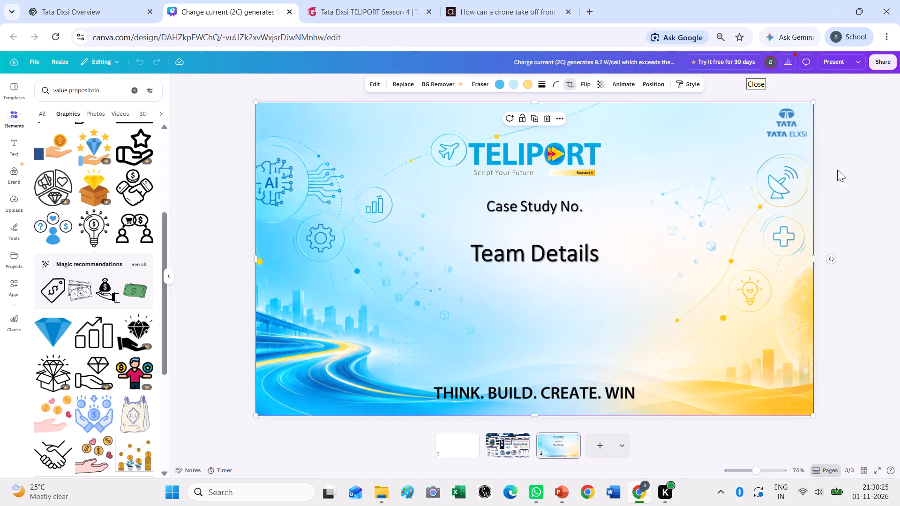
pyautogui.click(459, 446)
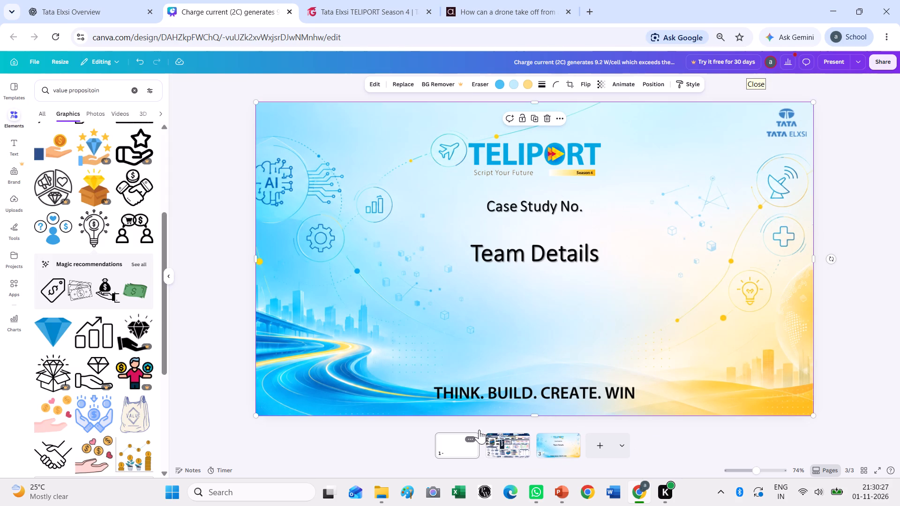
# Switch to PowerPoint and examine the Team Details heading and the empty text box below it on the title slide.
pyautogui.click(564, 499)
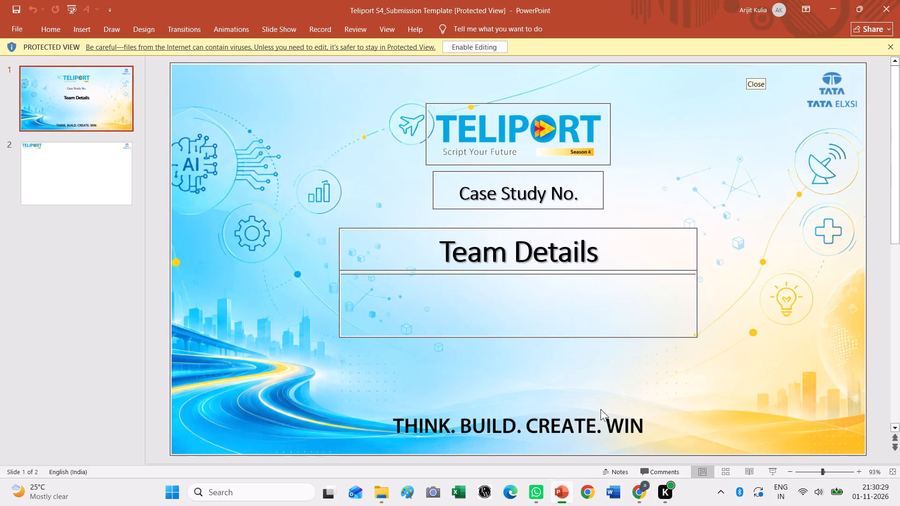
pyautogui.click(548, 259)
pyautogui.click(526, 342)
pyautogui.click(524, 305)
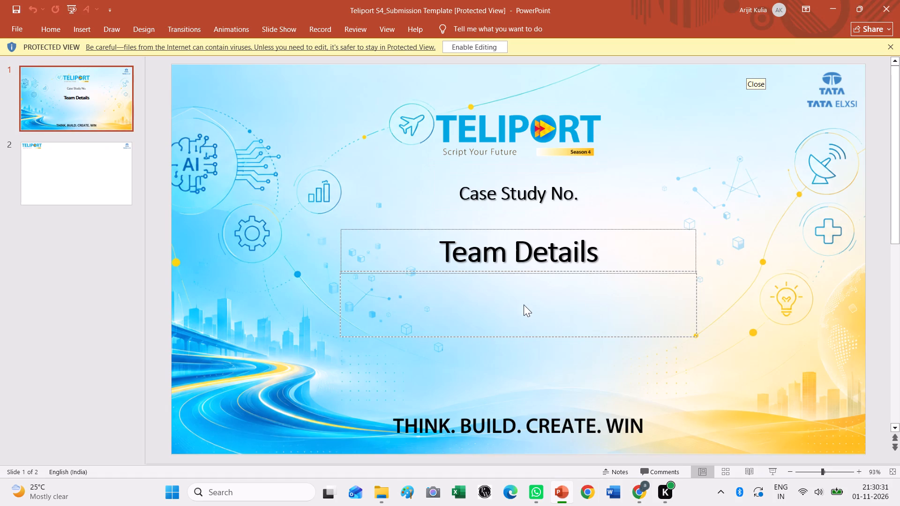
pyautogui.click(500, 294)
pyautogui.doubleClick(477, 291)
pyautogui.click(584, 243)
pyautogui.click(530, 286)
pyautogui.click(525, 294)
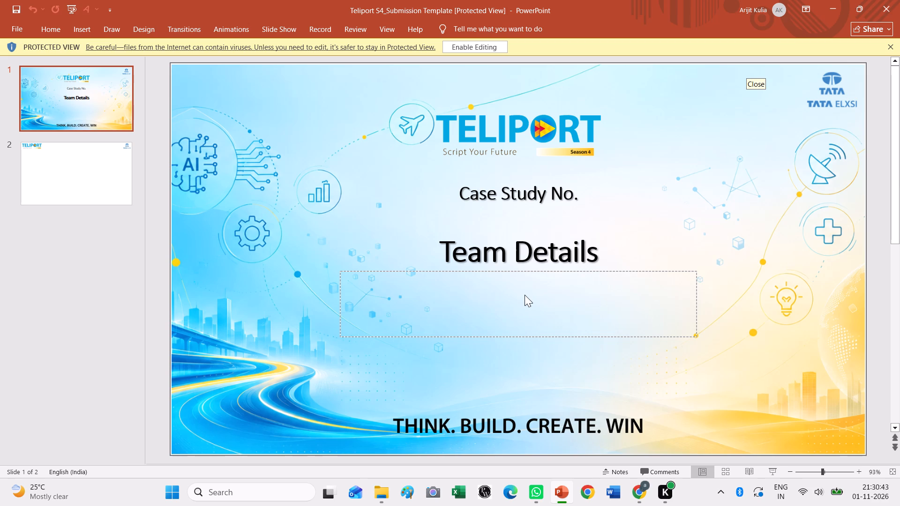
# Capture a screenshot of the whole title slide area.
pyautogui.press('Print')
pyautogui.moveTo(174, 75); pyautogui.dragTo(429, 268)
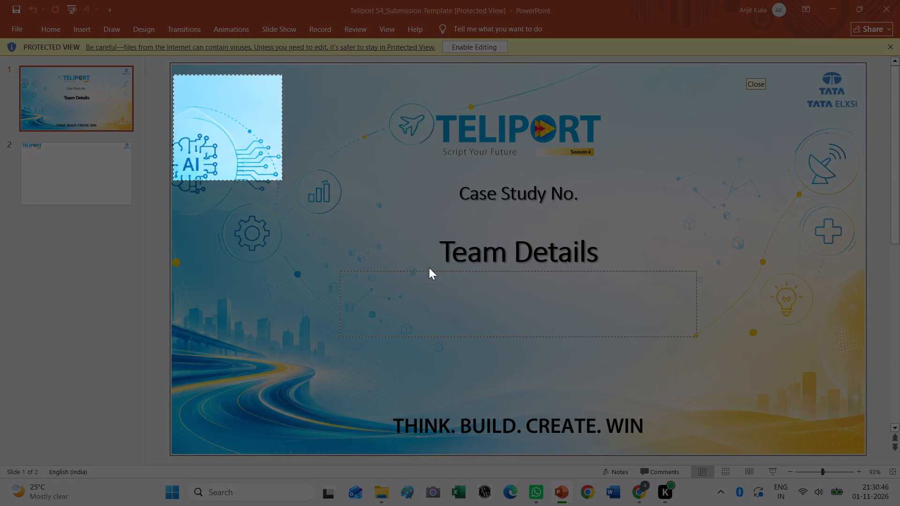